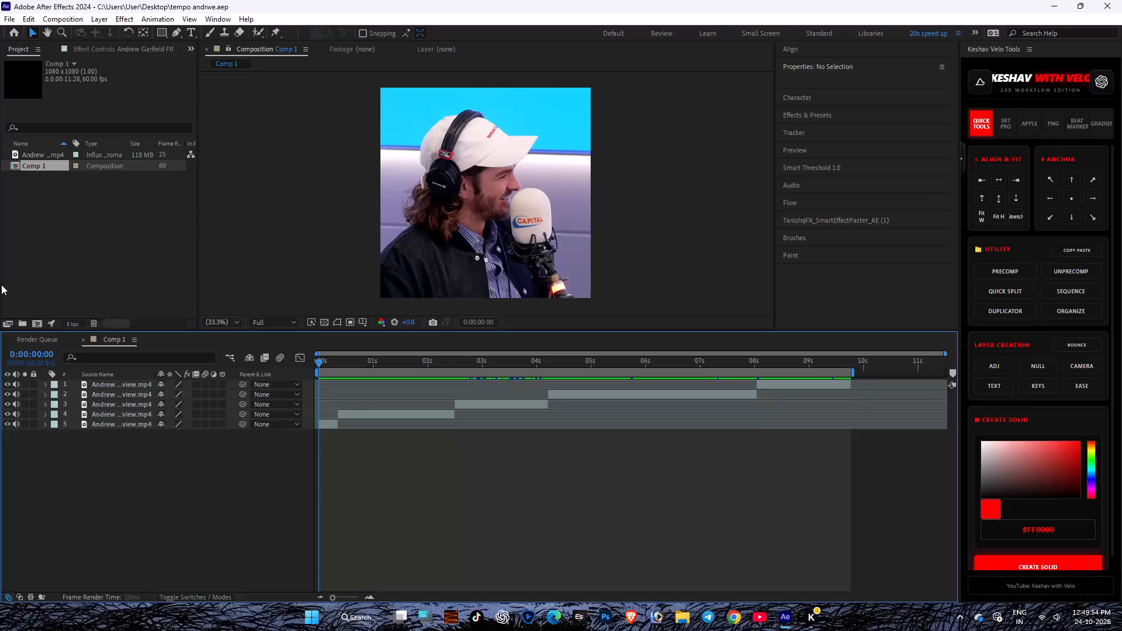
# Start Stabilize Motion on the last clip, layer 1, with the playhead at the clip's start around 0:00:08:02.
pyautogui.press('space')
pyautogui.press('space')
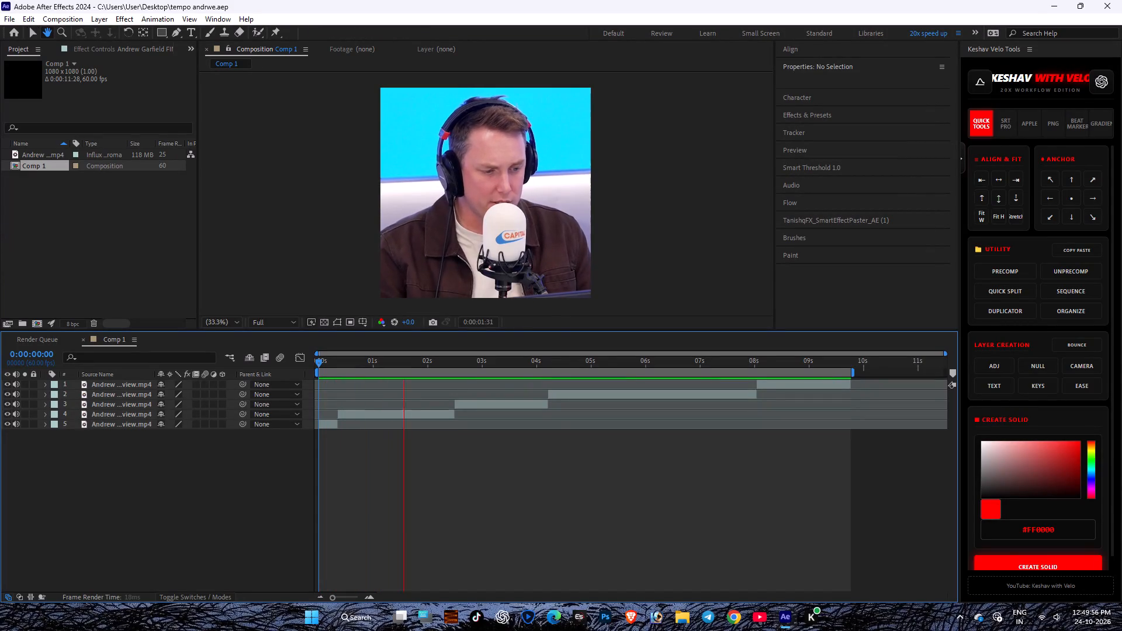
pyautogui.press('space')
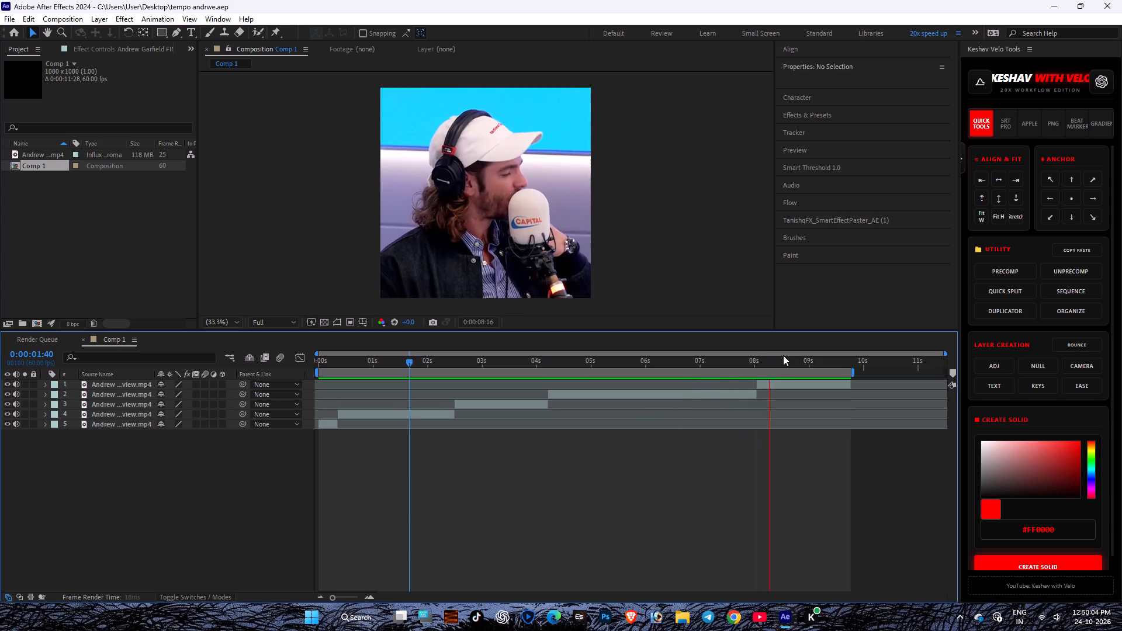
pyautogui.moveTo(767, 366); pyautogui.dragTo(756, 363)
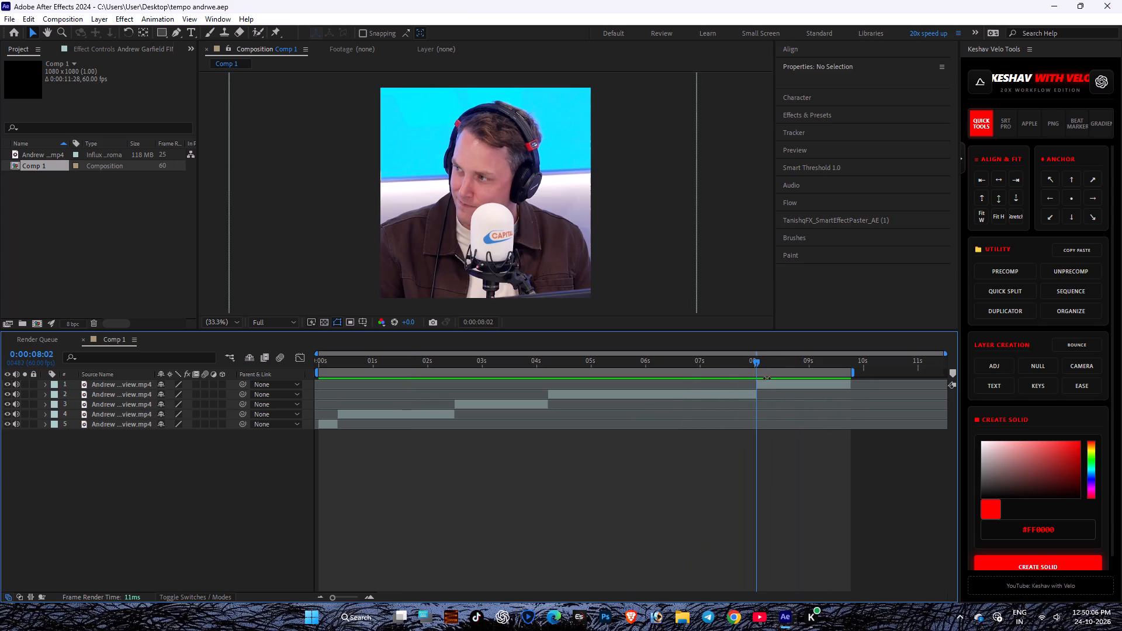
pyautogui.click(771, 382)
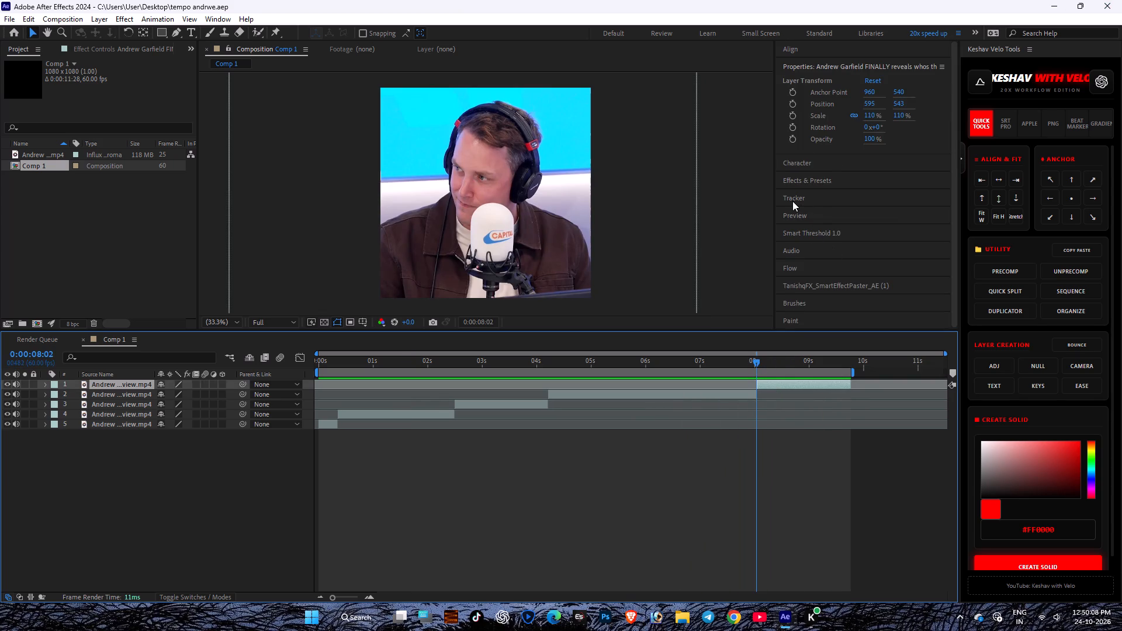
pyautogui.click(792, 201)
pyautogui.click(844, 145)
pyautogui.click(852, 145)
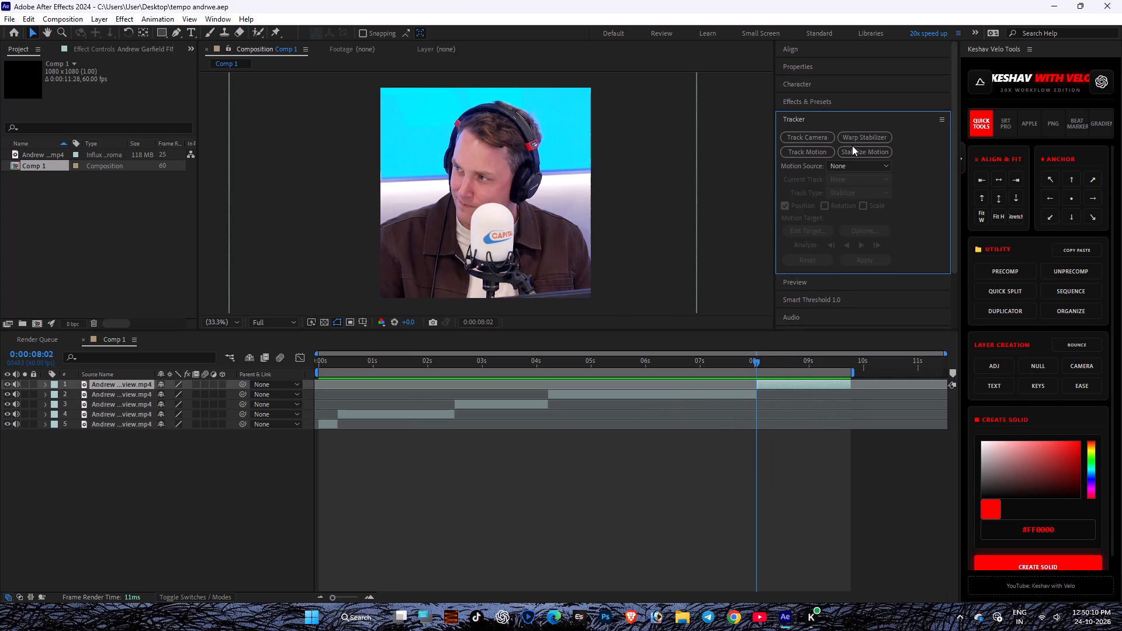
pyautogui.click(858, 148)
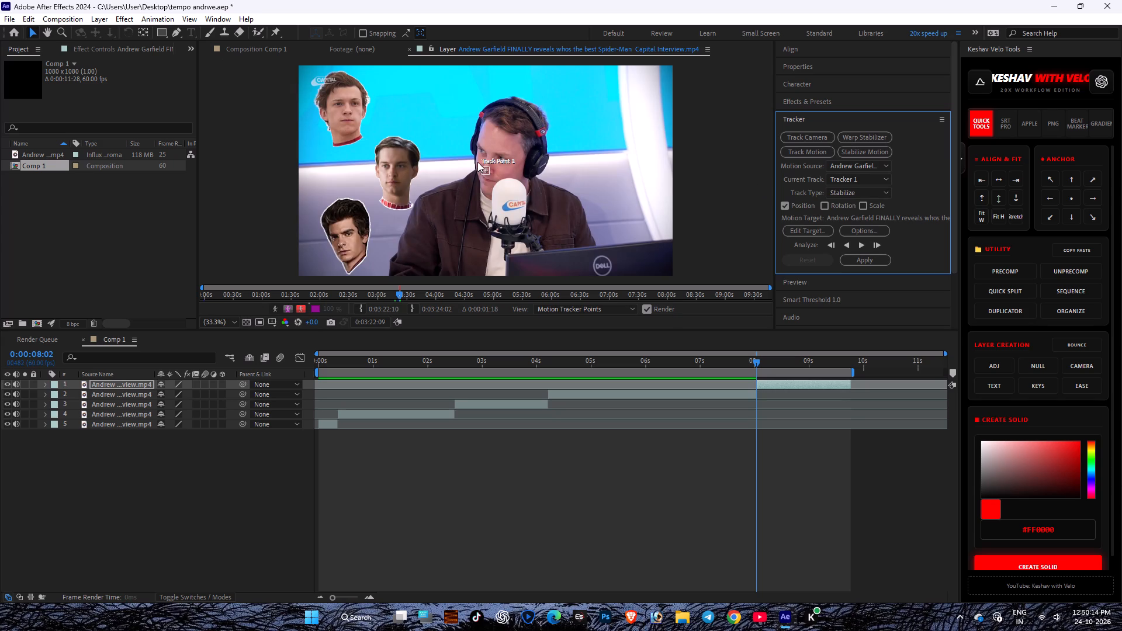
# At 0:00:08:03, enlarge Track Point 1's search region and place the point on the tip of the man's nose.
pyautogui.press('pagedown')
pyautogui.scroll(1, 479, 171)
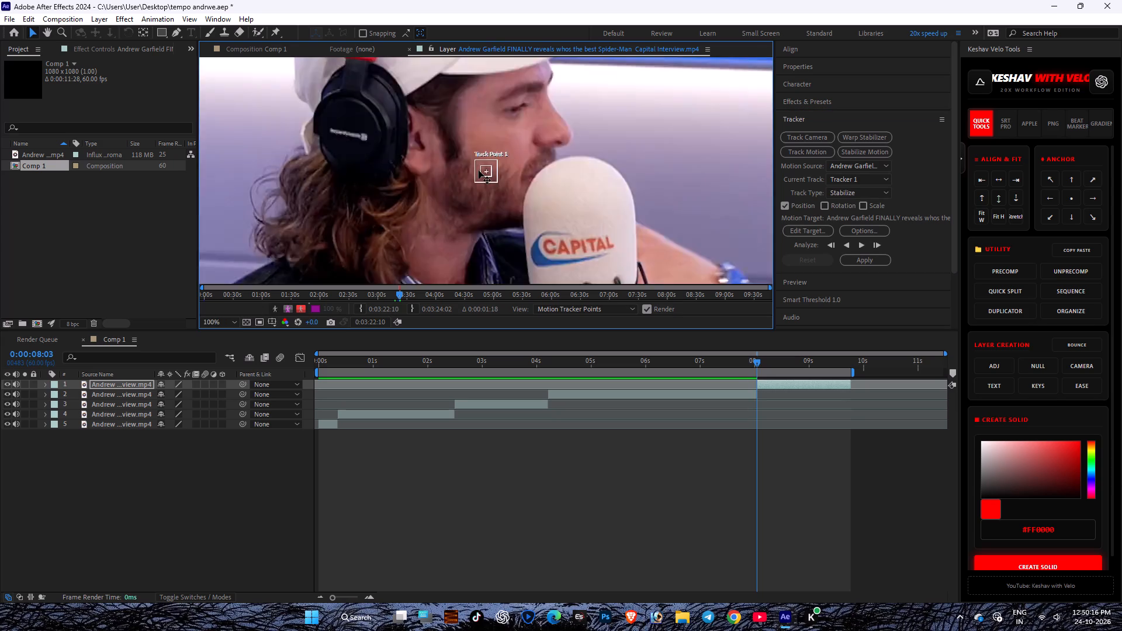
pyautogui.scroll(1, 479, 171)
pyautogui.click(503, 182)
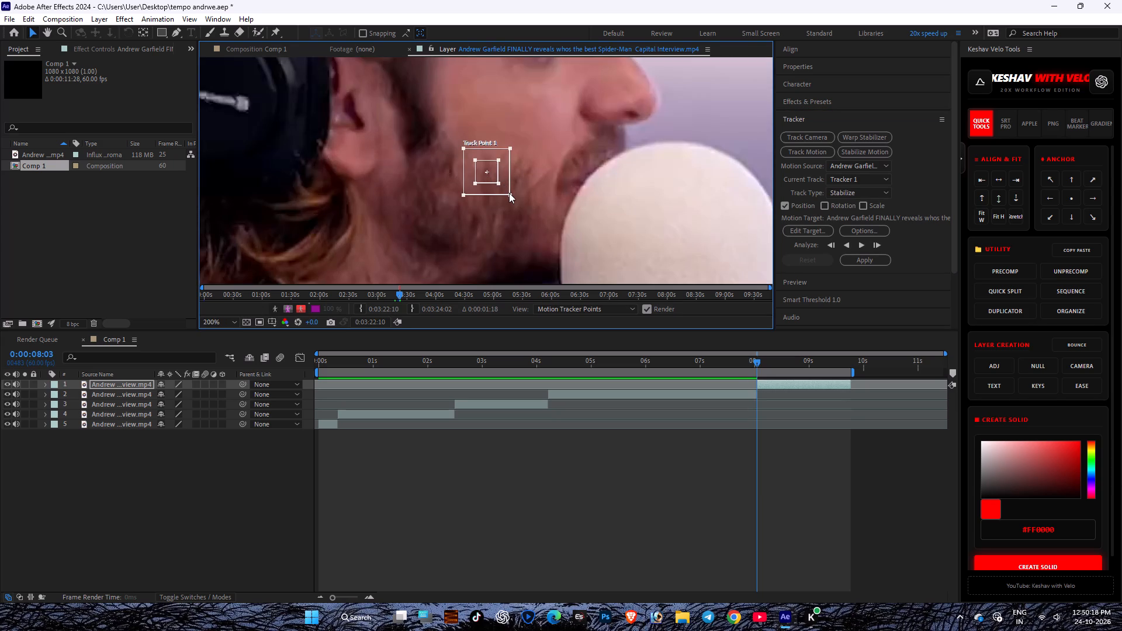
pyautogui.moveTo(511, 196); pyautogui.dragTo(547, 224)
pyautogui.moveTo(500, 189); pyautogui.dragTo(611, 138)
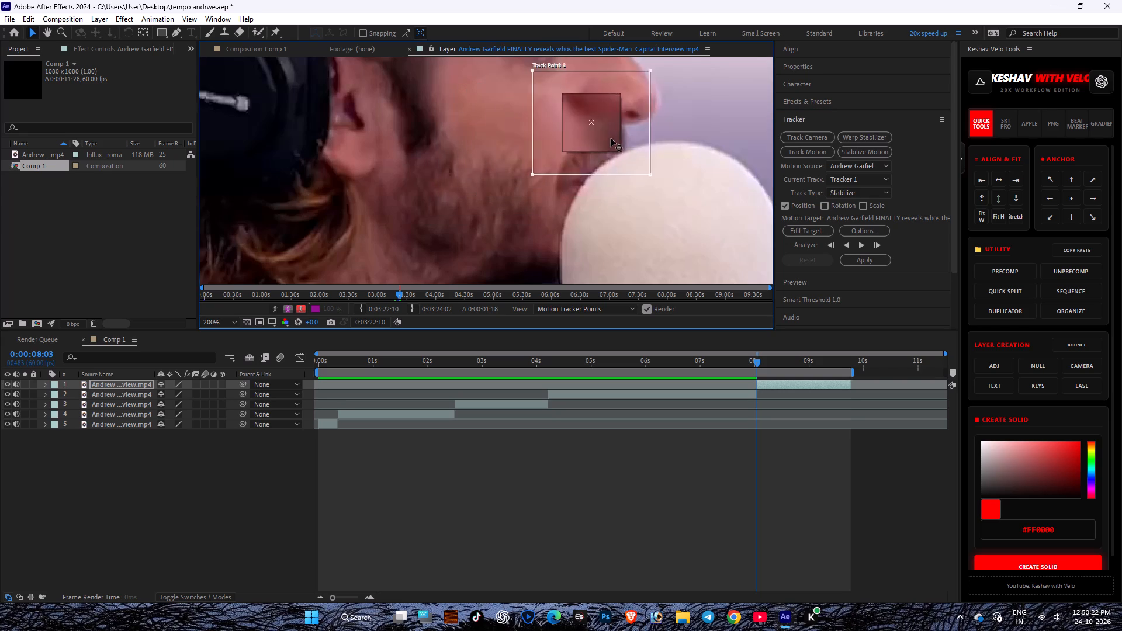
pyautogui.moveTo(611, 138); pyautogui.dragTo(645, 131)
pyautogui.scroll(-1, 648, 178)
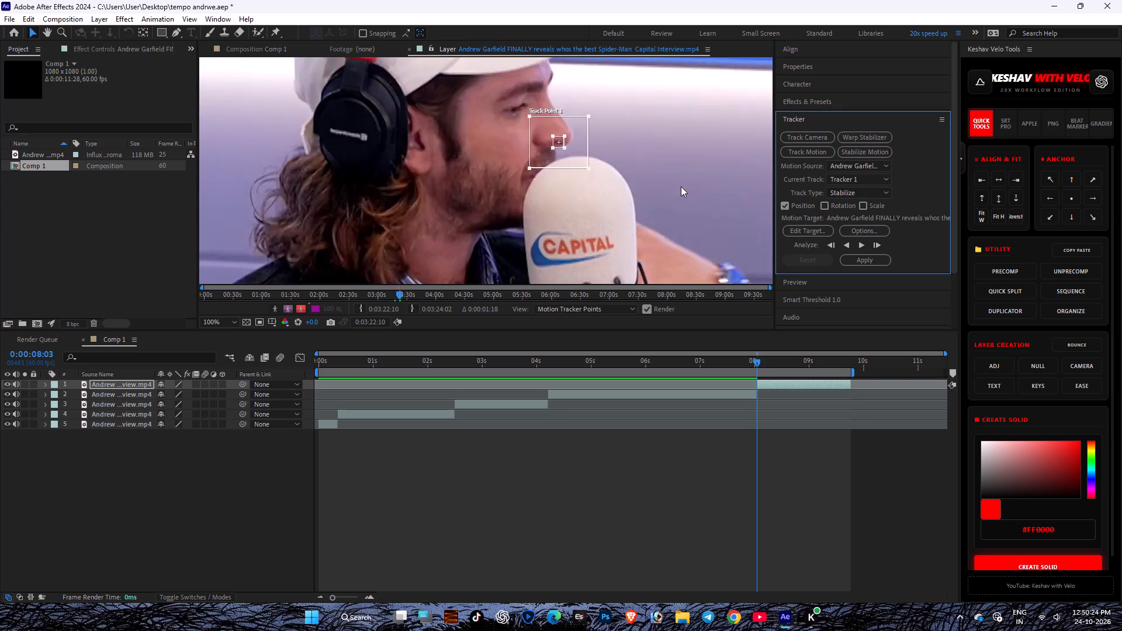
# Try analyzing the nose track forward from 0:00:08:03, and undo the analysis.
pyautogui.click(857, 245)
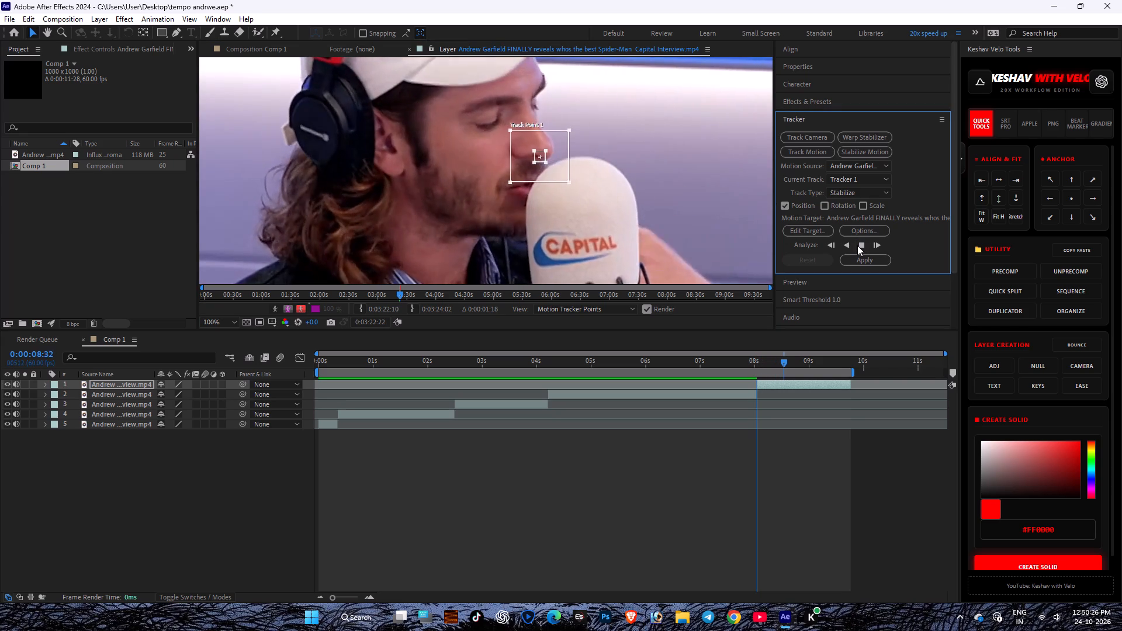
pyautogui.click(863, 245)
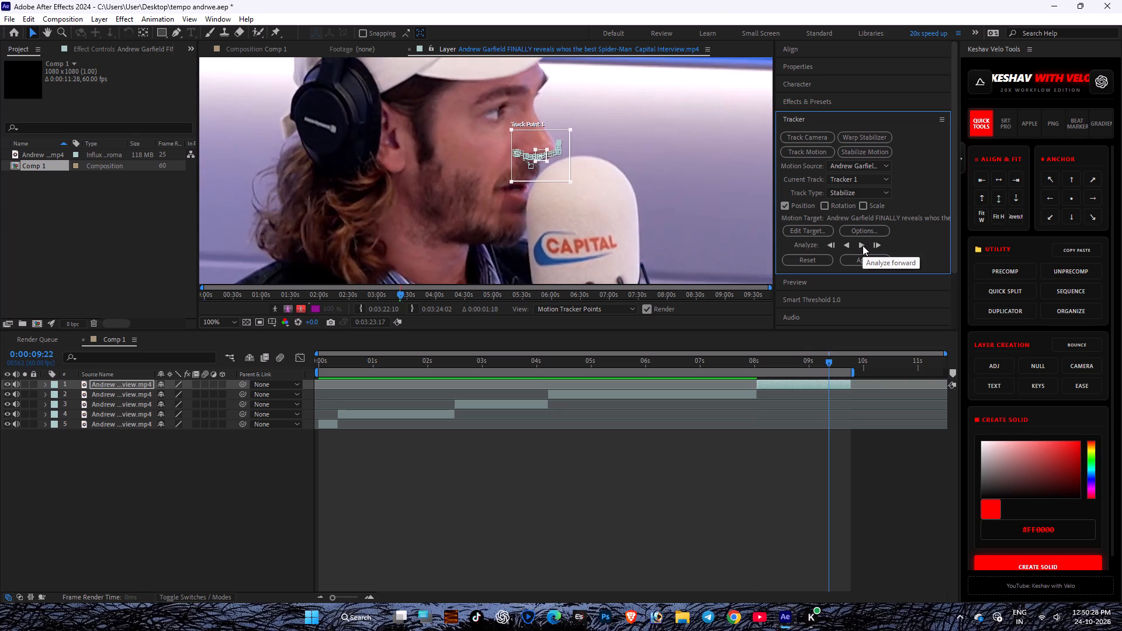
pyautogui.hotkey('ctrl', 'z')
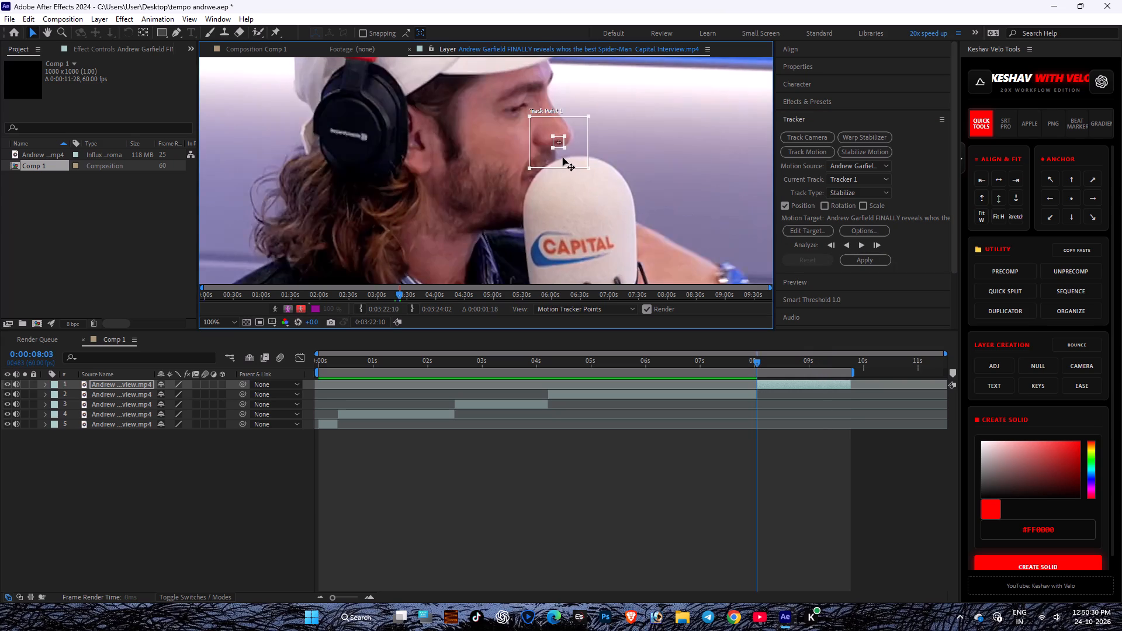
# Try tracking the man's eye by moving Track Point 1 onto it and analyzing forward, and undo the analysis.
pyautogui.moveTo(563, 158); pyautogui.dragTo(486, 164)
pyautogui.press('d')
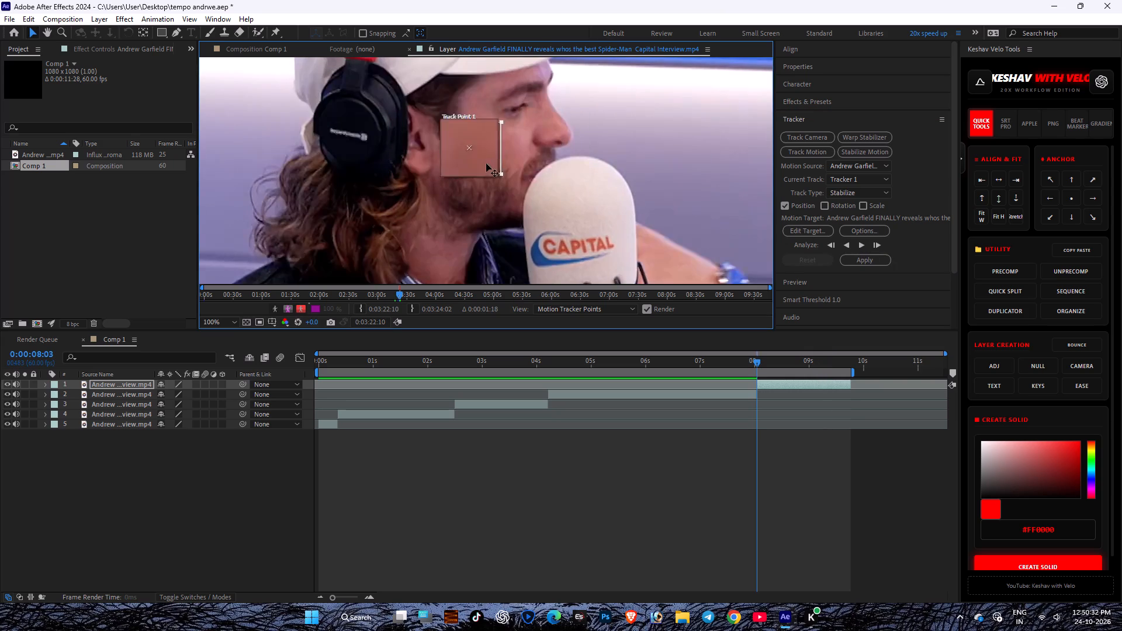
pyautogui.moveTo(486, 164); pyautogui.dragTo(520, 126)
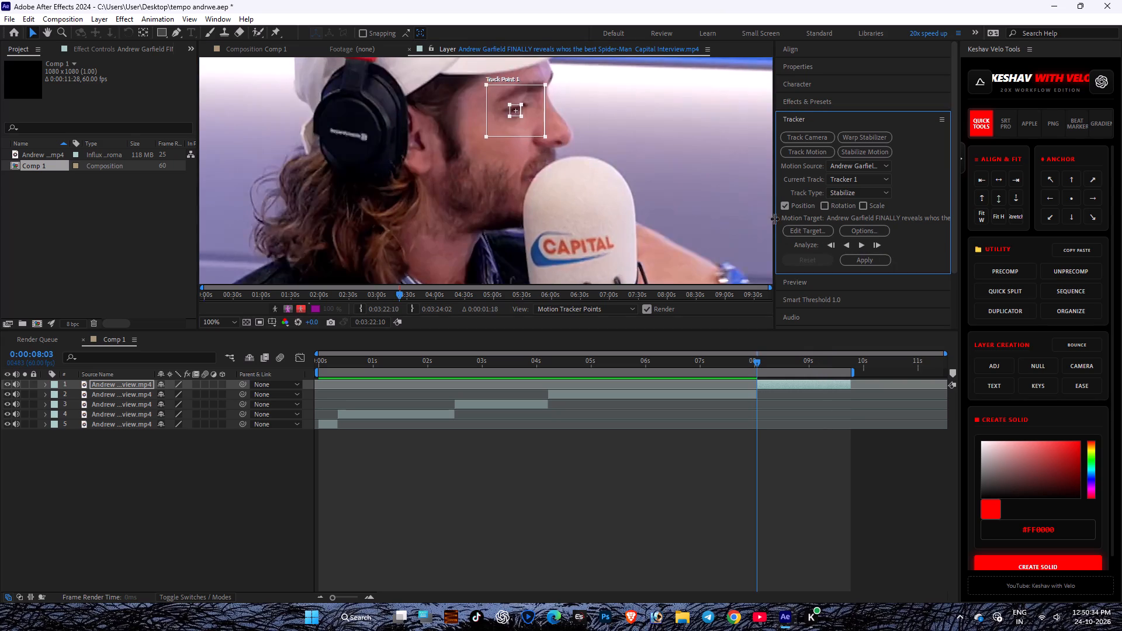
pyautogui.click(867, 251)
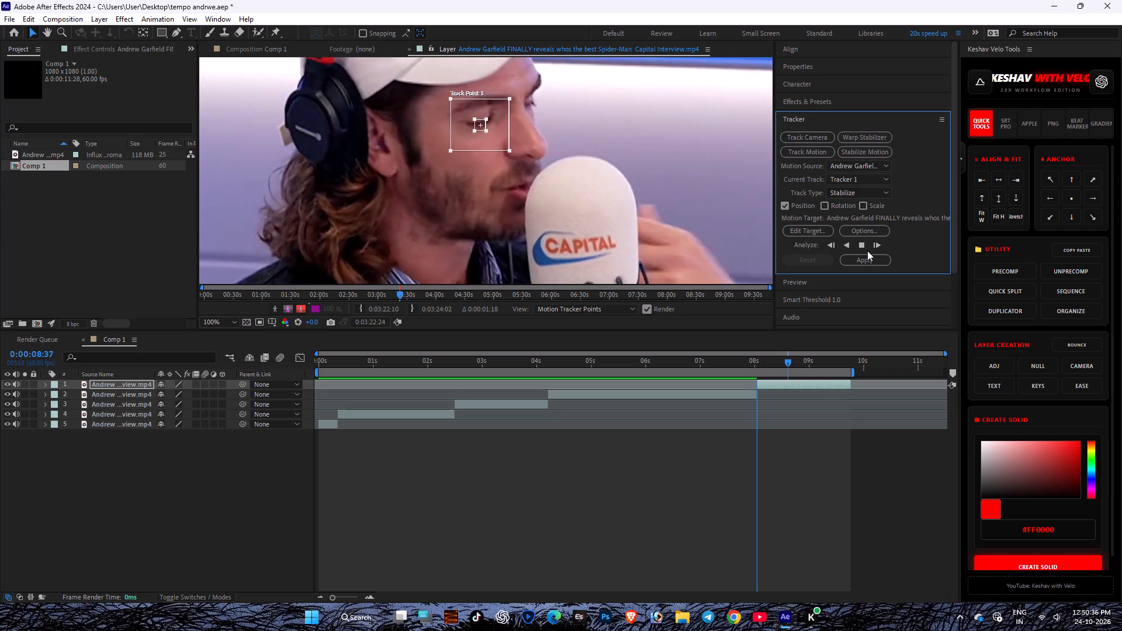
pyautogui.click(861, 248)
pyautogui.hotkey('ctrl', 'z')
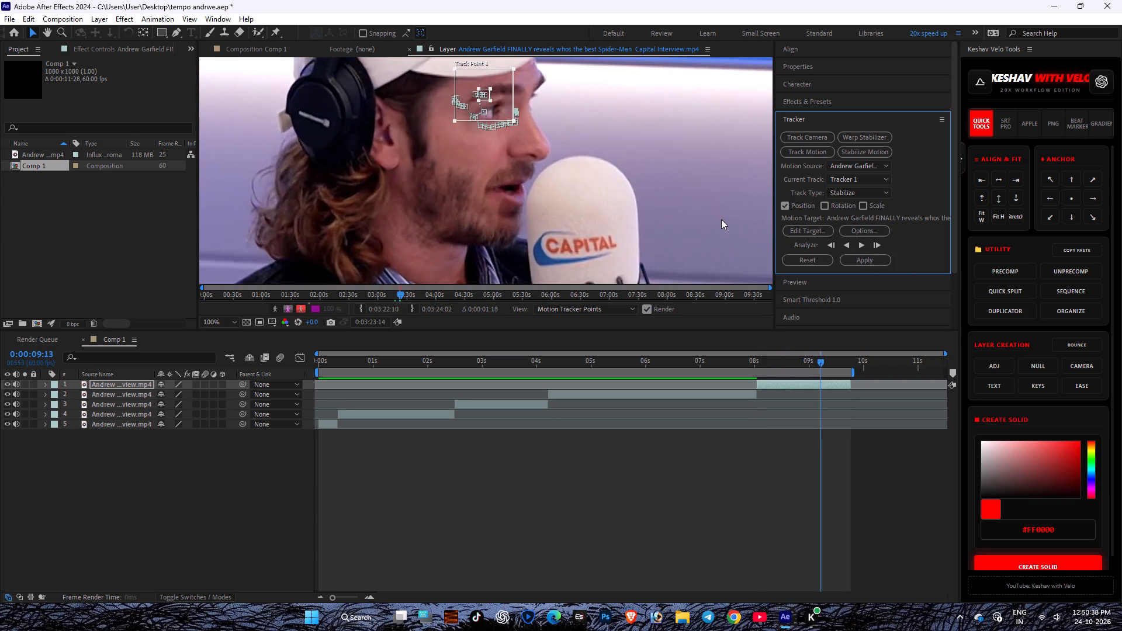
# Move Track Point 1 back onto the man's nostril at 0:00:08:03 and fine-tune its placement.
pyautogui.moveTo(526, 124); pyautogui.dragTo(567, 154)
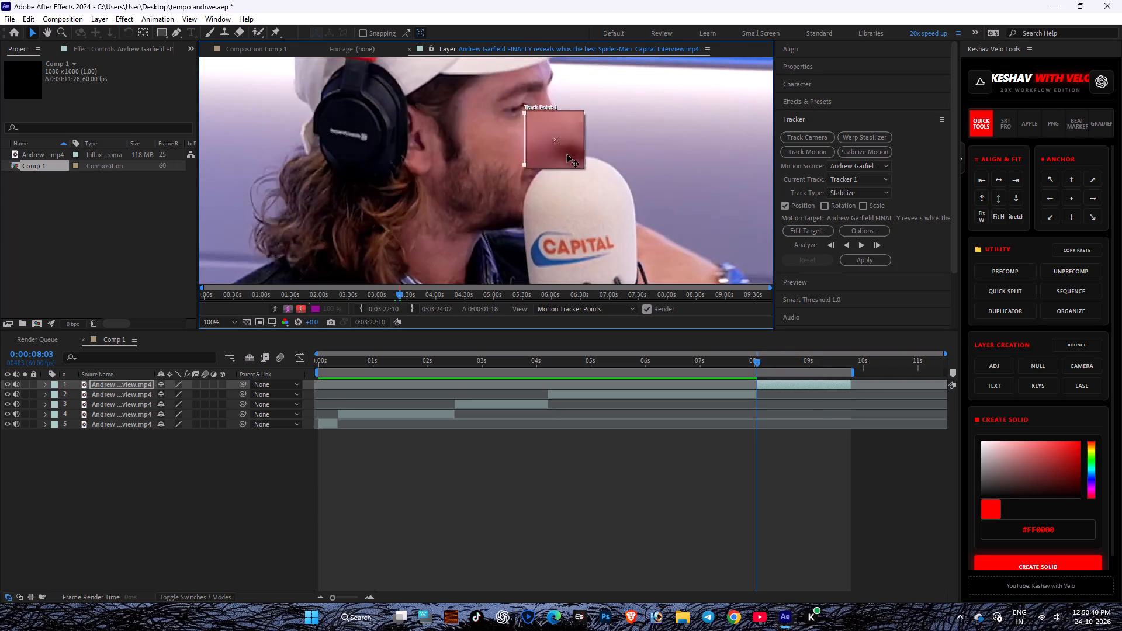
pyautogui.moveTo(567, 154); pyautogui.dragTo(569, 159)
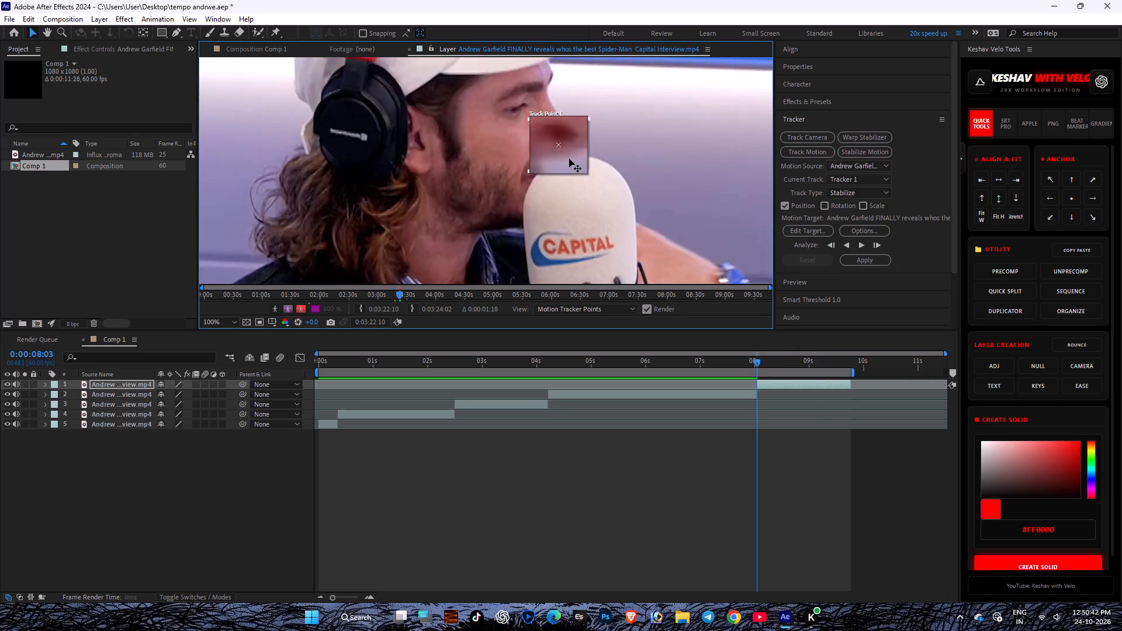
pyautogui.moveTo(569, 159); pyautogui.dragTo(570, 156)
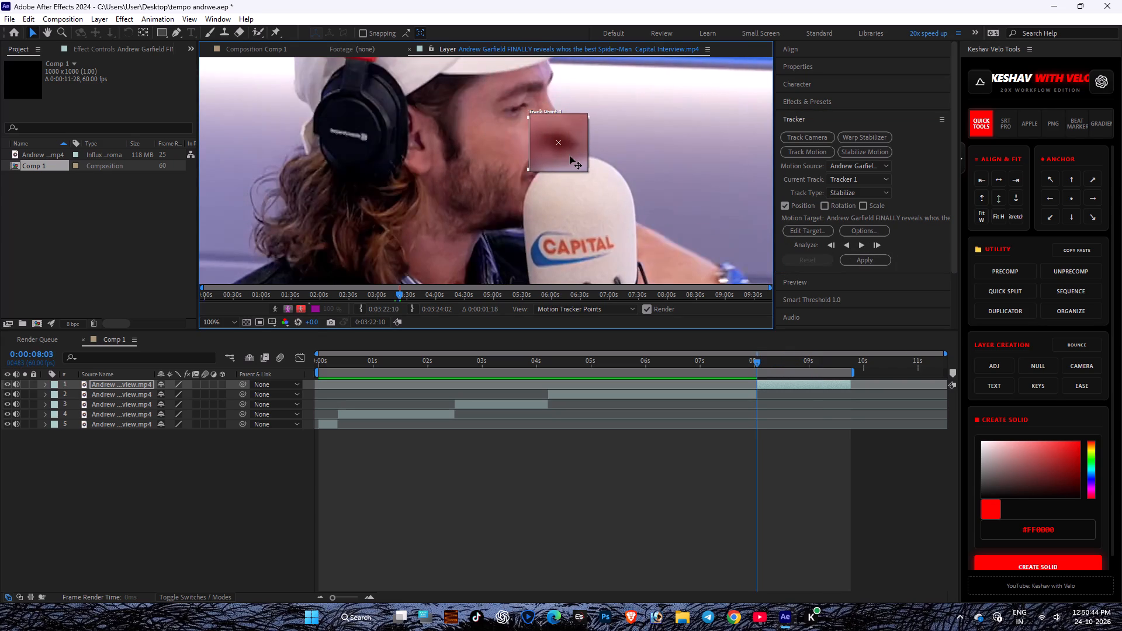
pyautogui.moveTo(570, 156); pyautogui.dragTo(569, 156)
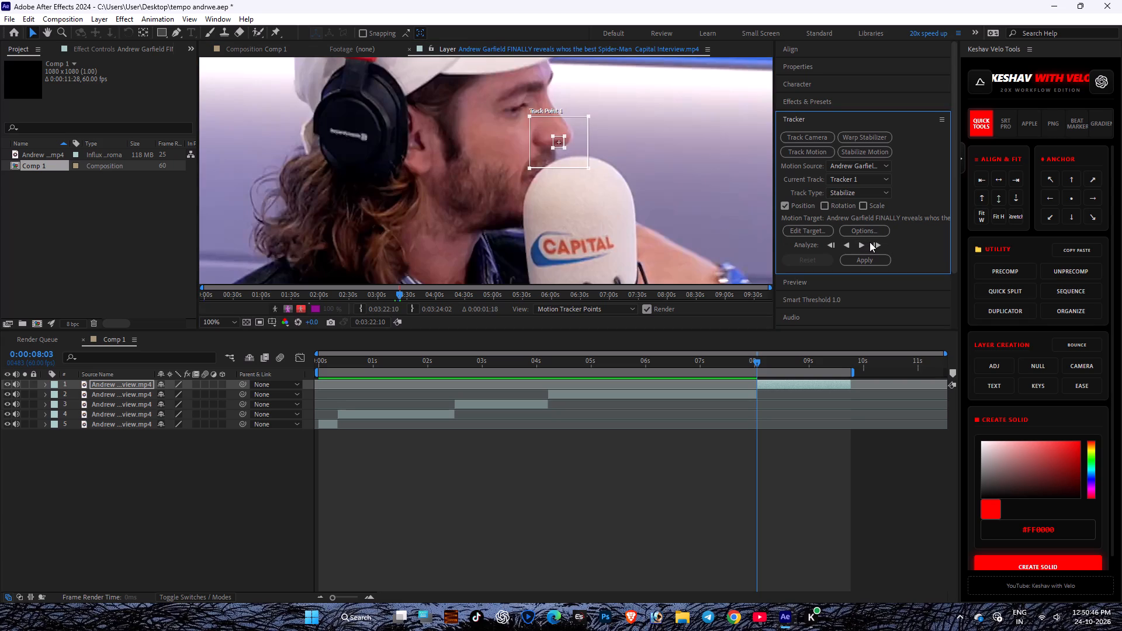
# Analyze the nose track forward to the end of the last clip, advancing frame by frame through the head turn.
pyautogui.click(866, 242)
pyautogui.click(861, 242)
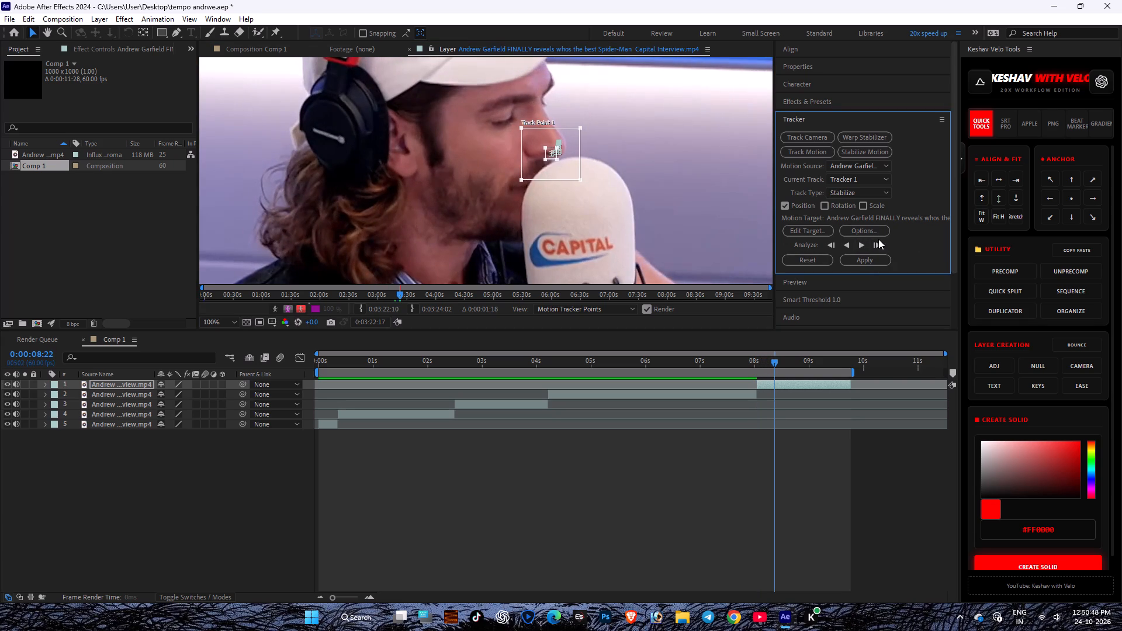
pyautogui.click(875, 242)
pyautogui.tripleClick(875, 242)
pyautogui.tripleClick(875, 242)
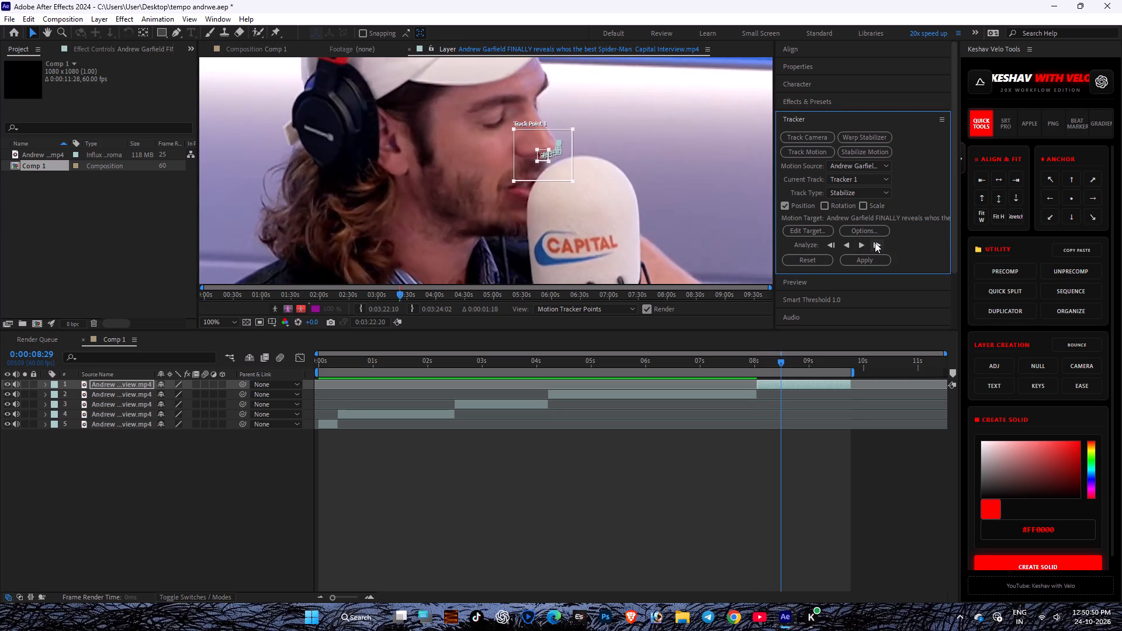
pyautogui.tripleClick(875, 242)
pyautogui.tripleClick(875, 242)
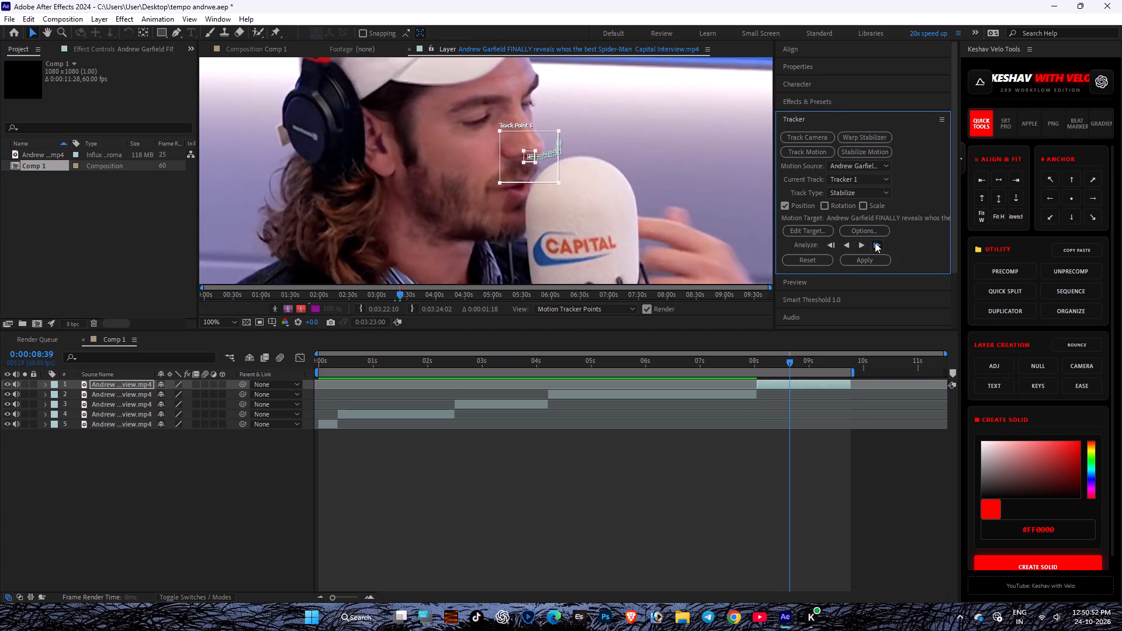
pyautogui.doubleClick(875, 242)
pyautogui.click(864, 242)
pyautogui.click(864, 242)
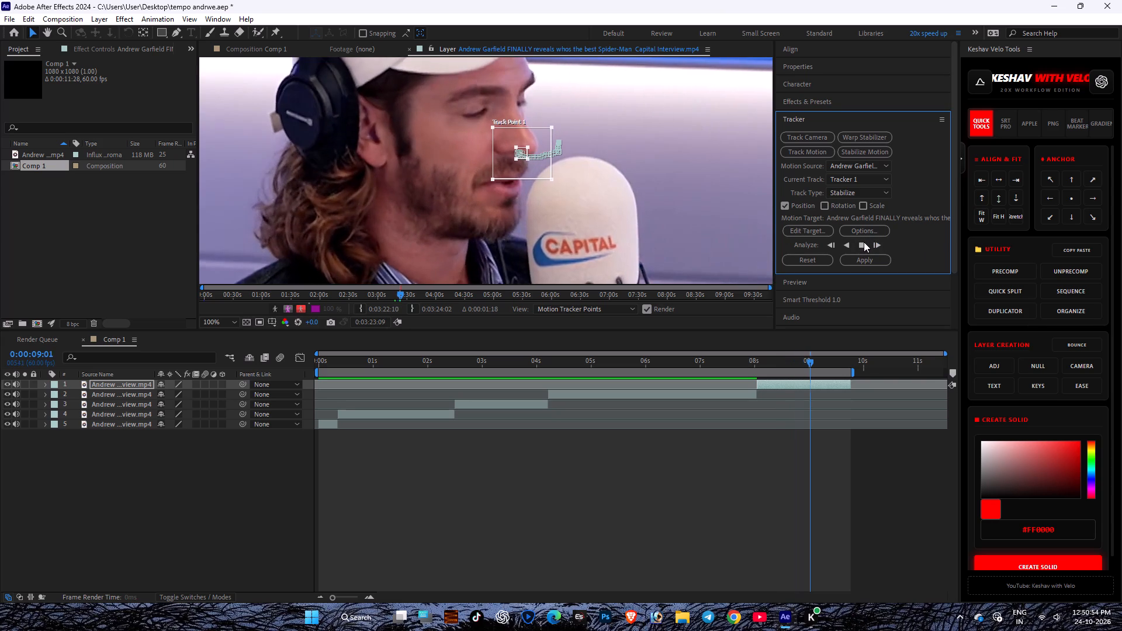
pyautogui.doubleClick(864, 242)
pyautogui.click(864, 242)
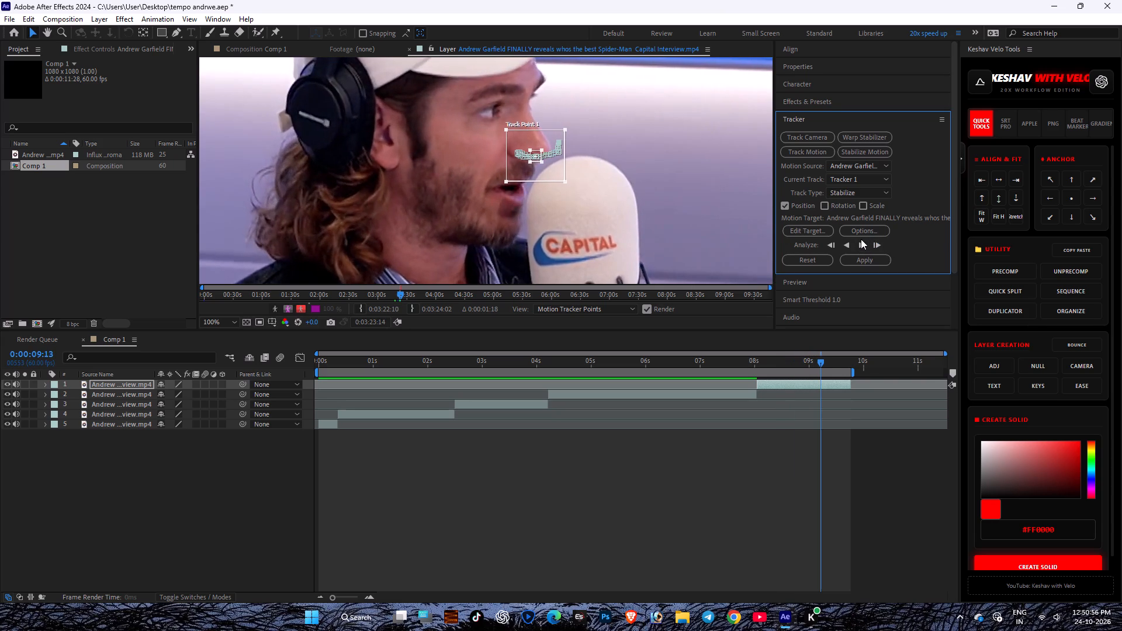
pyautogui.click(861, 239)
pyautogui.click(858, 245)
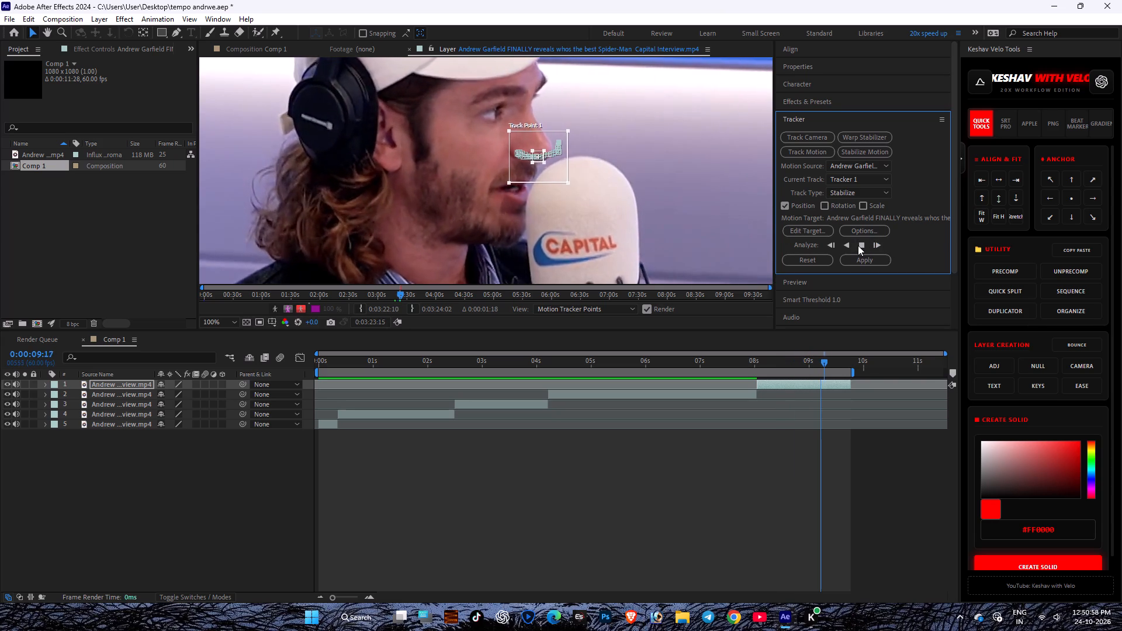
pyautogui.click(858, 245)
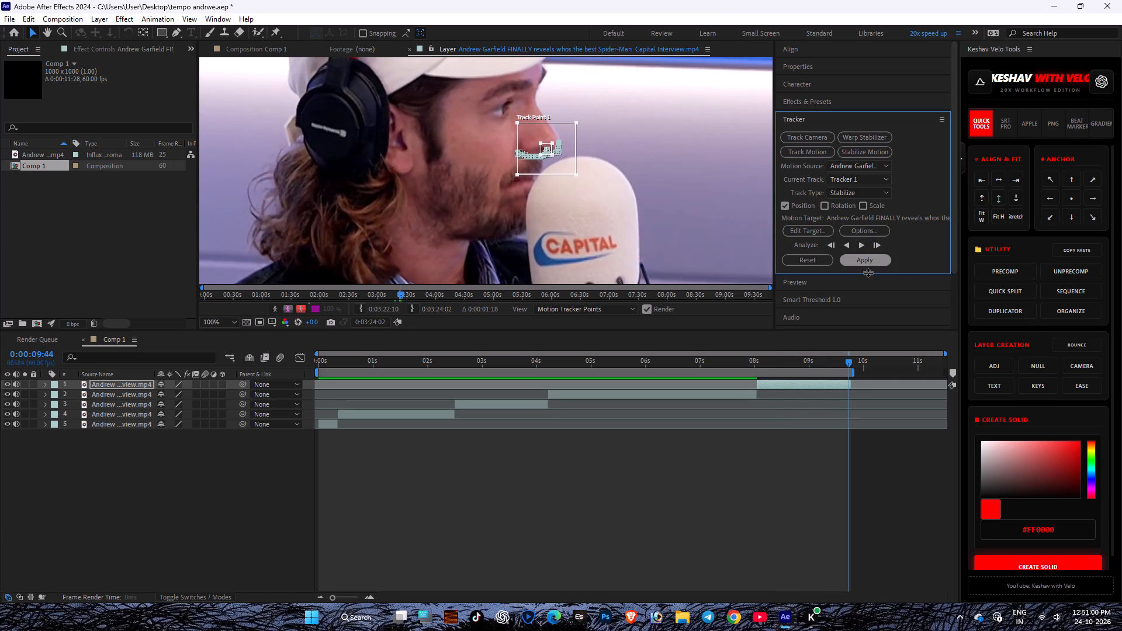
# Apply the position stabilization to layer 1 and collapse its revealed tracker properties in the timeline.
pyautogui.click(850, 263)
pyautogui.click(567, 316)
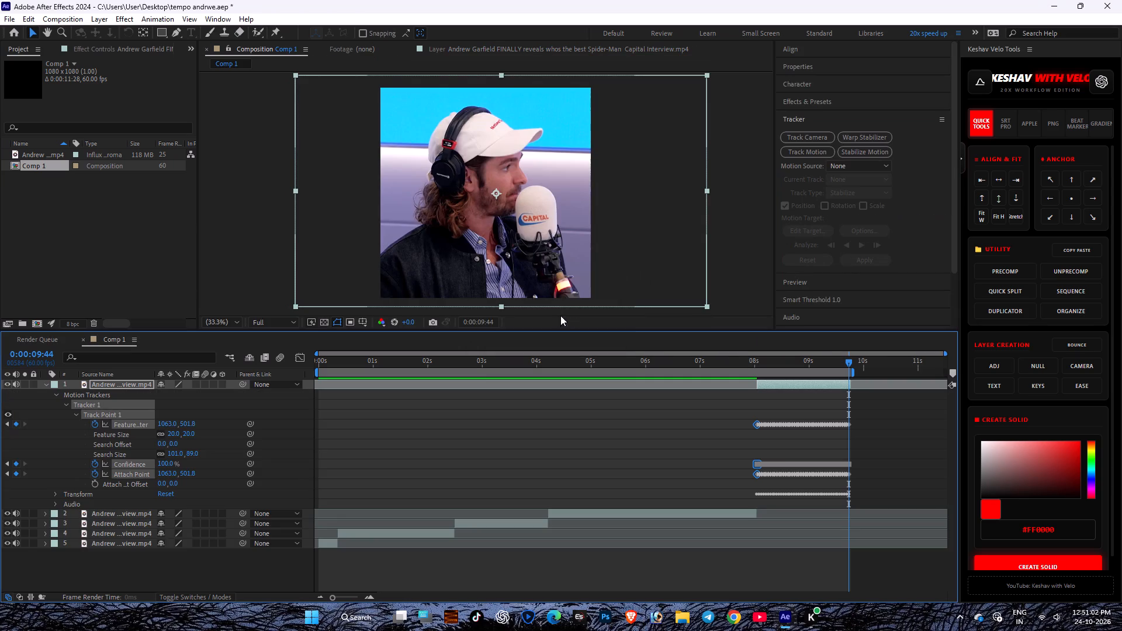
pyautogui.press('u')
pyautogui.press('u')
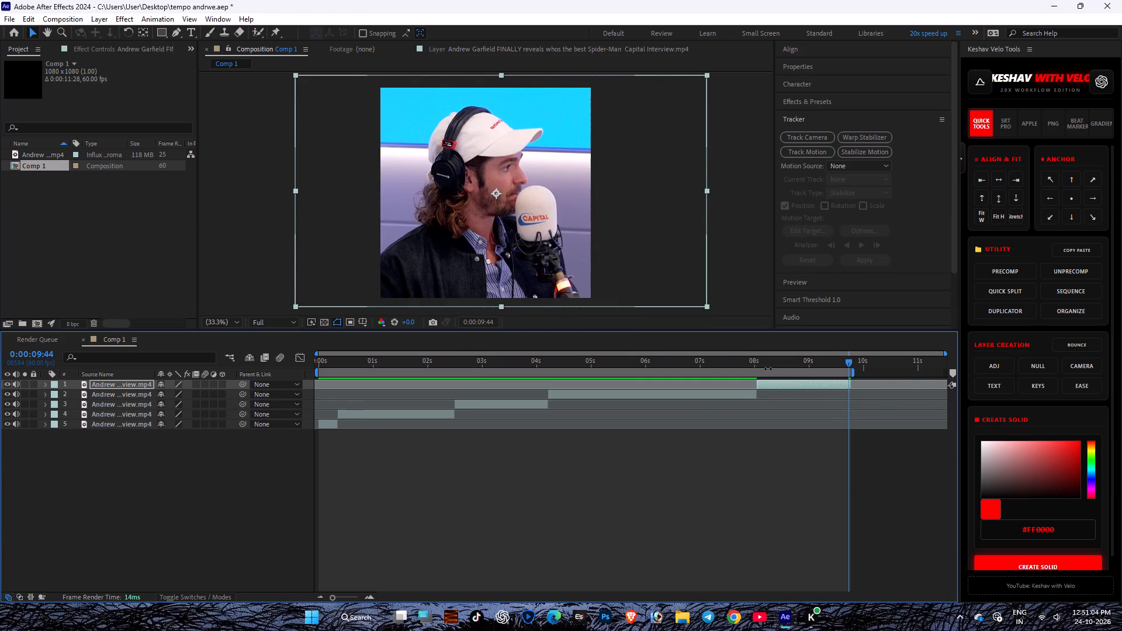
# Scrub the stabilized clip and start Stabilize Motion on the first clip, layer 5, at 0:00:00:00.
pyautogui.moveTo(754, 365); pyautogui.dragTo(788, 356)
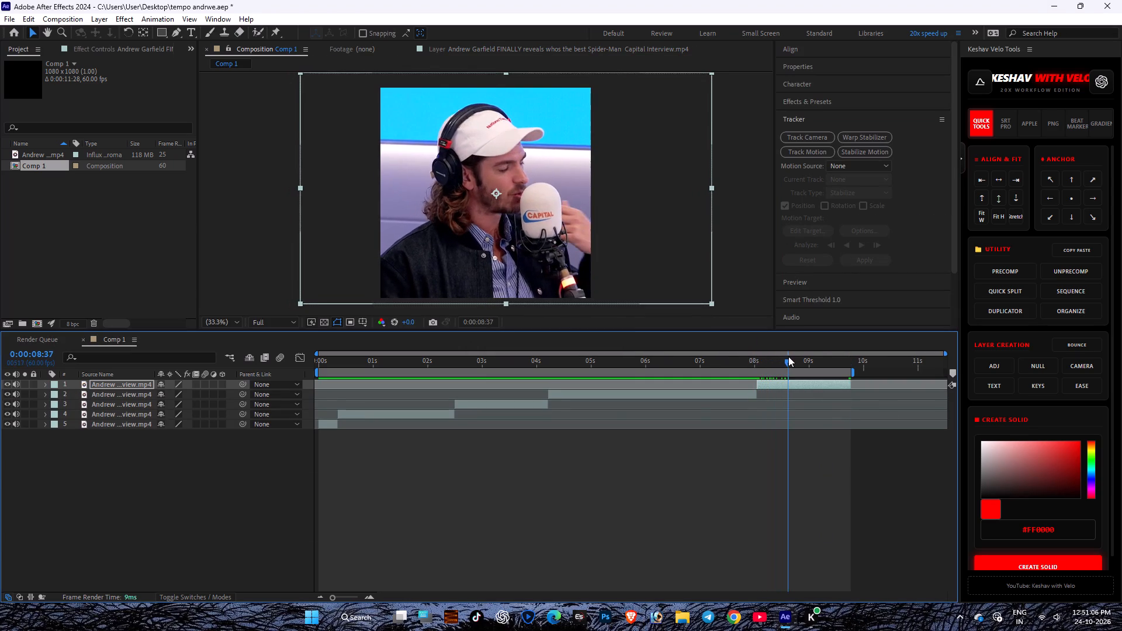
pyautogui.moveTo(788, 356); pyautogui.dragTo(197, 578)
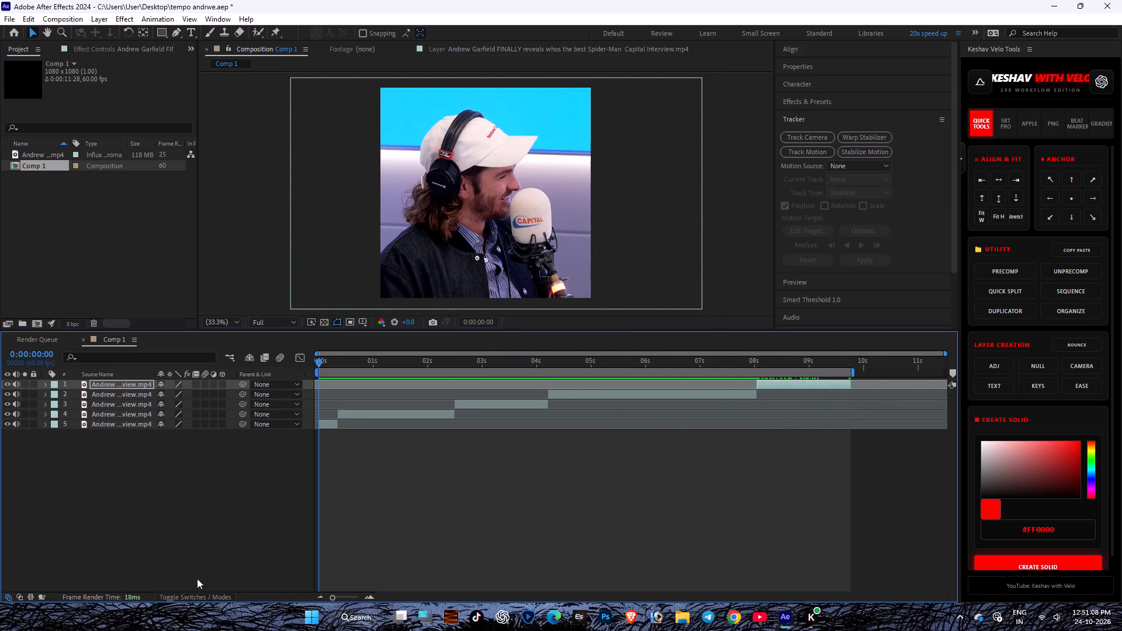
pyautogui.moveTo(197, 578); pyautogui.dragTo(198, 578)
pyautogui.click(331, 425)
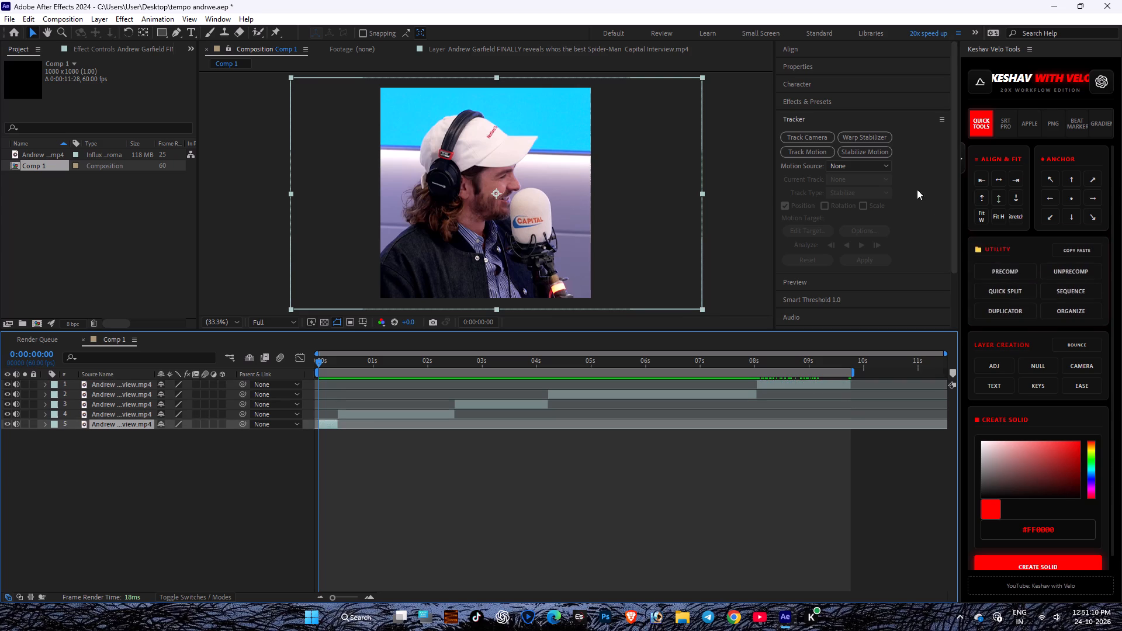
pyautogui.click(877, 157)
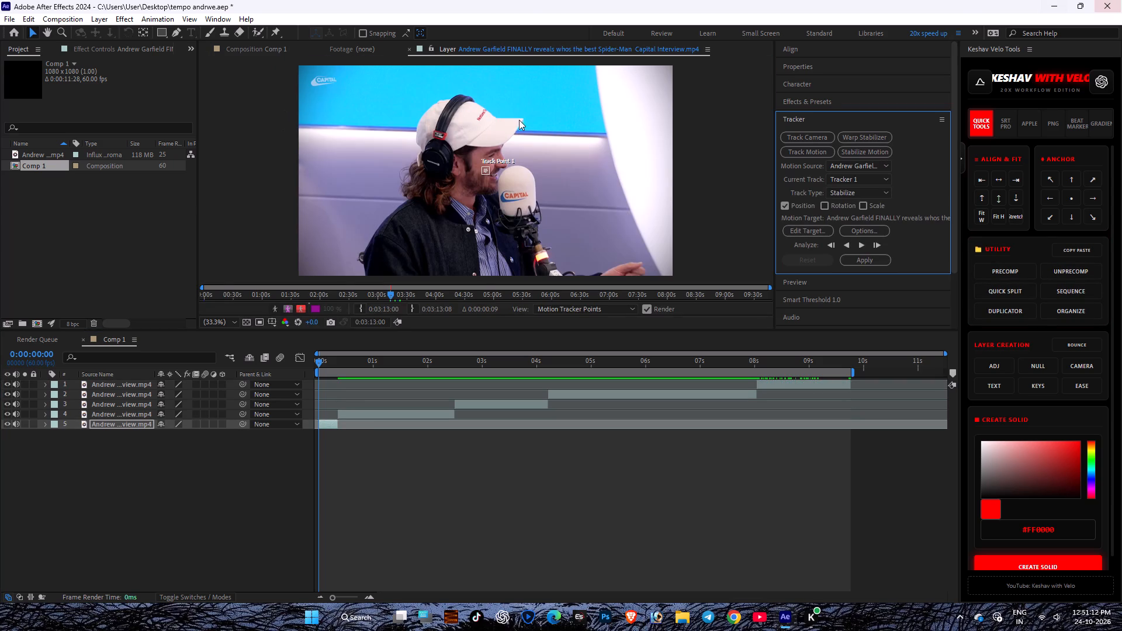
# Enlarge Track Point 1's search region and place the point on the man's nostril in the first clip.
pyautogui.scroll(1, 470, 168)
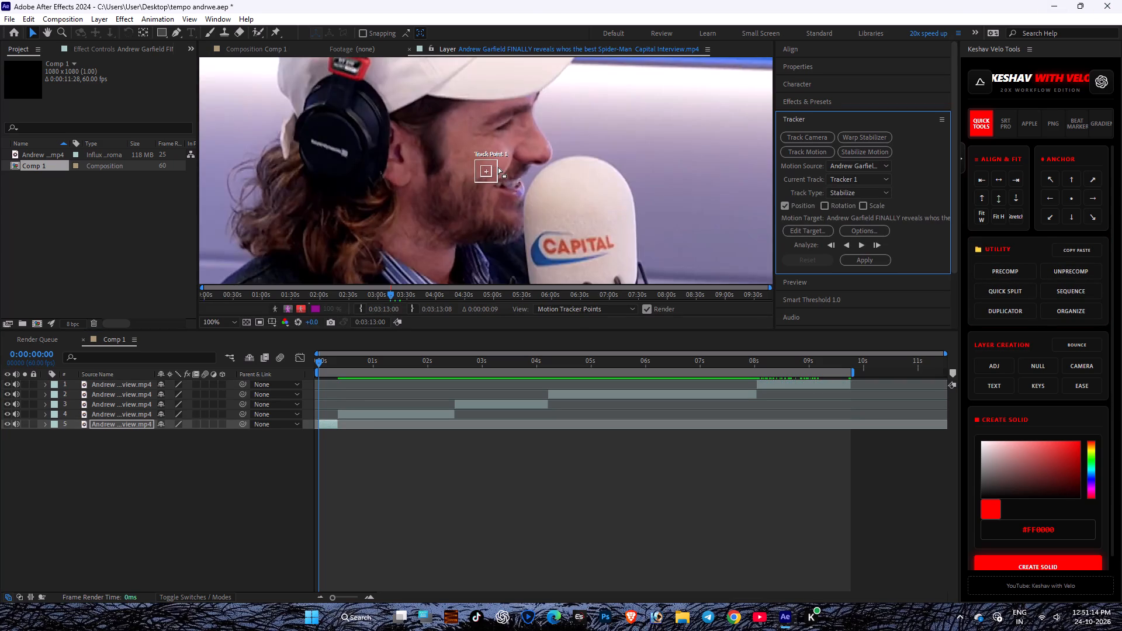
pyautogui.click(493, 173)
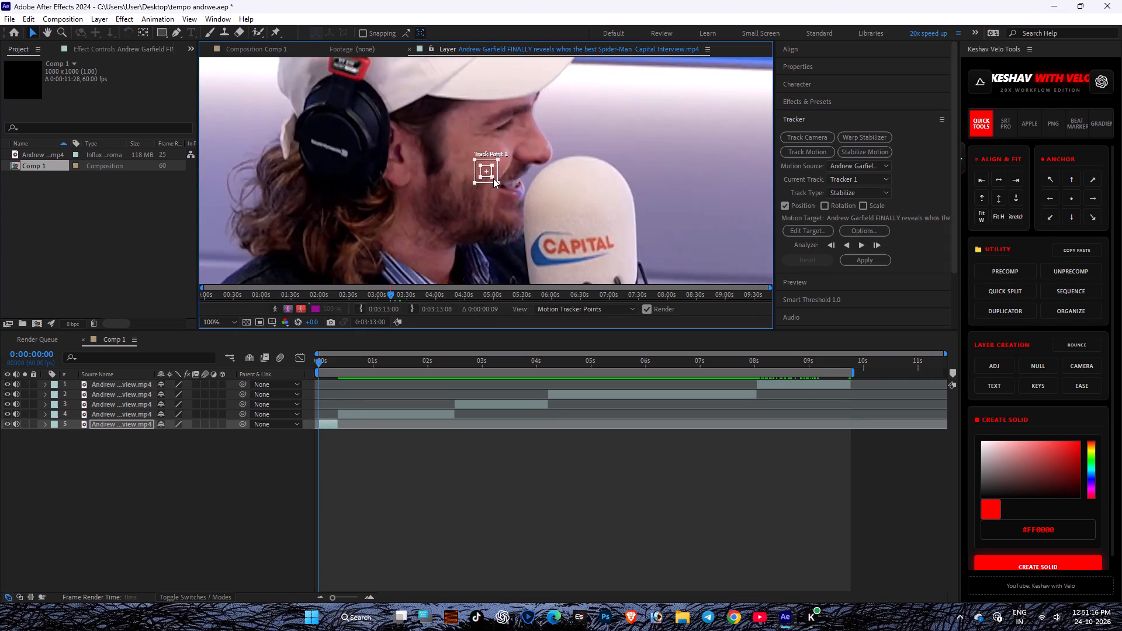
pyautogui.moveTo(498, 184); pyautogui.dragTo(507, 189)
pyautogui.moveTo(496, 177); pyautogui.dragTo(541, 155)
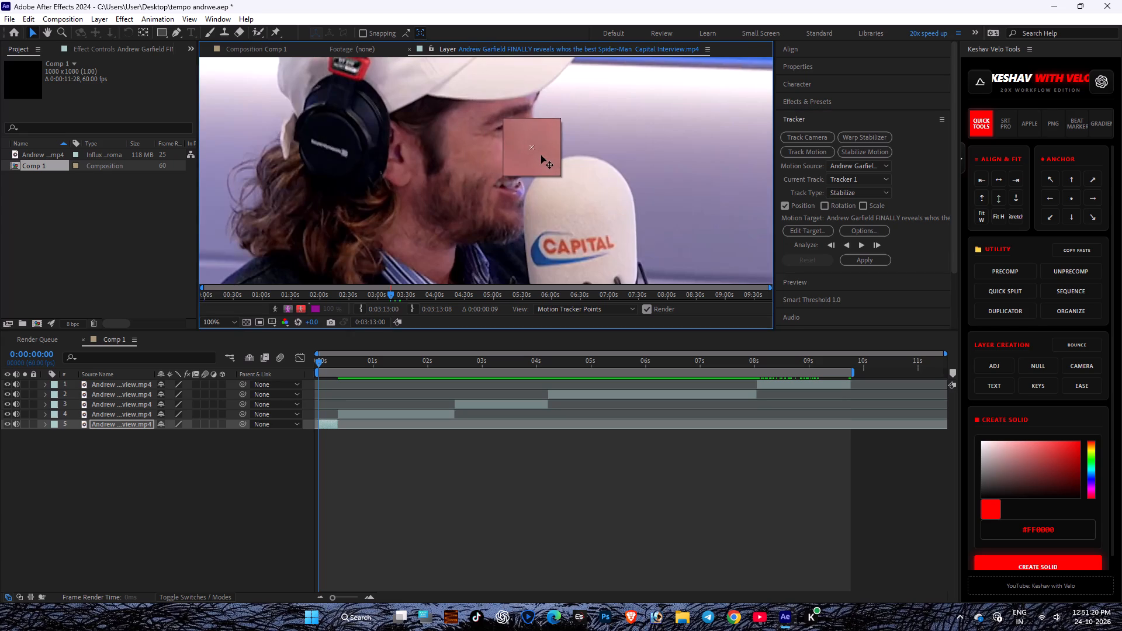
pyautogui.moveTo(541, 155); pyautogui.dragTo(546, 169)
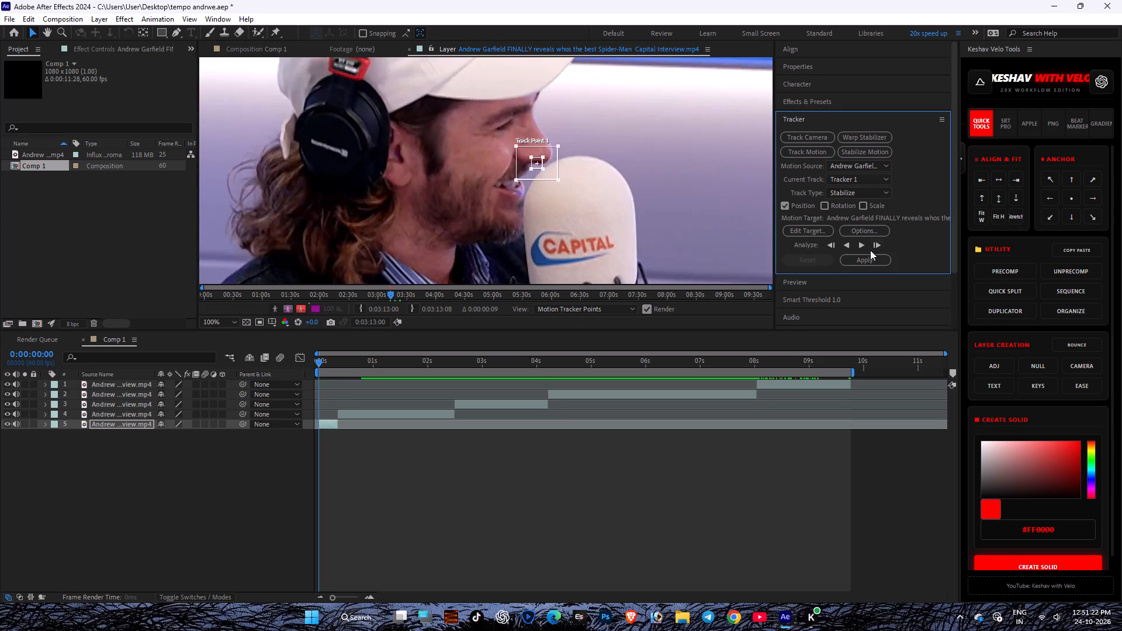
# Analyze the nose track forward through the first clip, apply the position stabilization to layer 5, and collapse its revealed properties.
pyautogui.scroll(1, 858, 244)
pyautogui.click(858, 244)
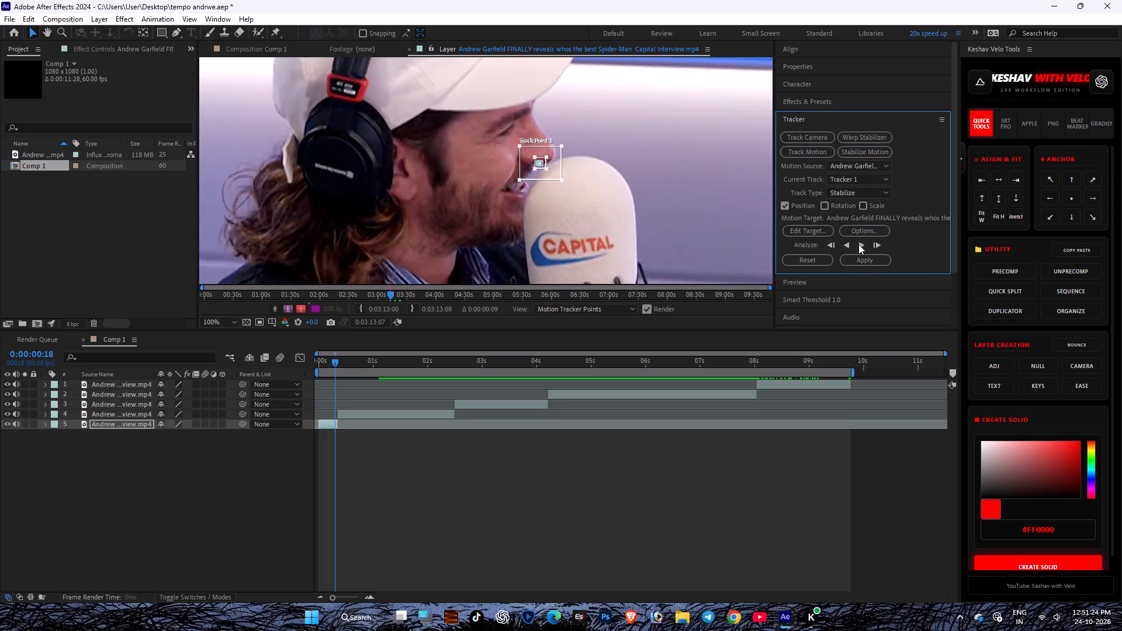
pyautogui.click(873, 256)
pyautogui.click(548, 316)
pyautogui.scroll(1, 473, 278)
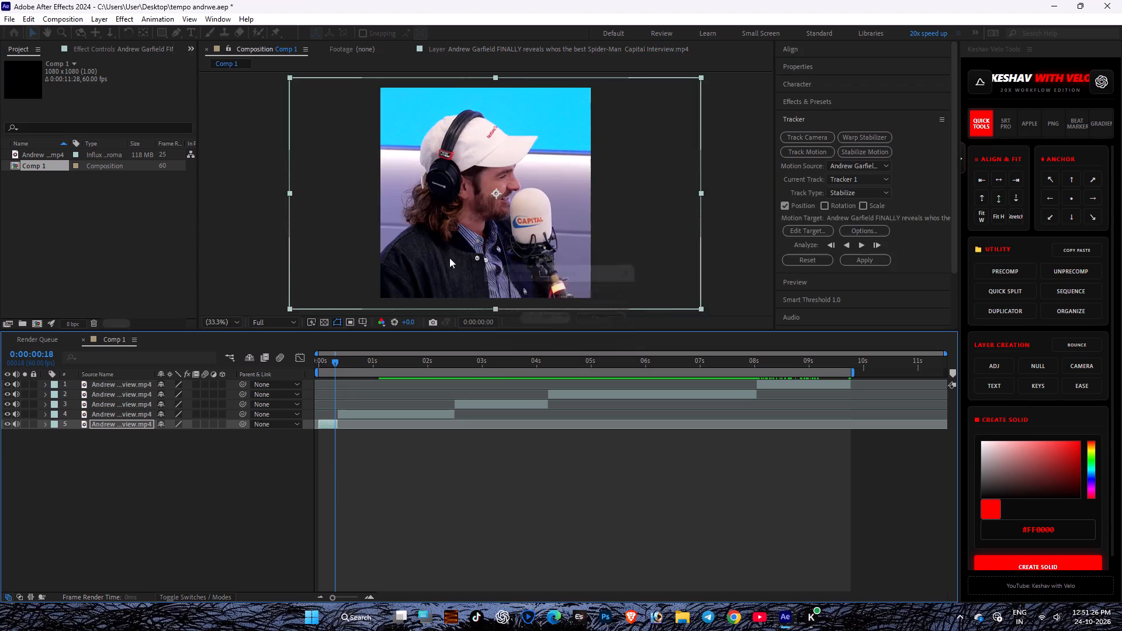
pyautogui.press('u')
pyautogui.press('u')
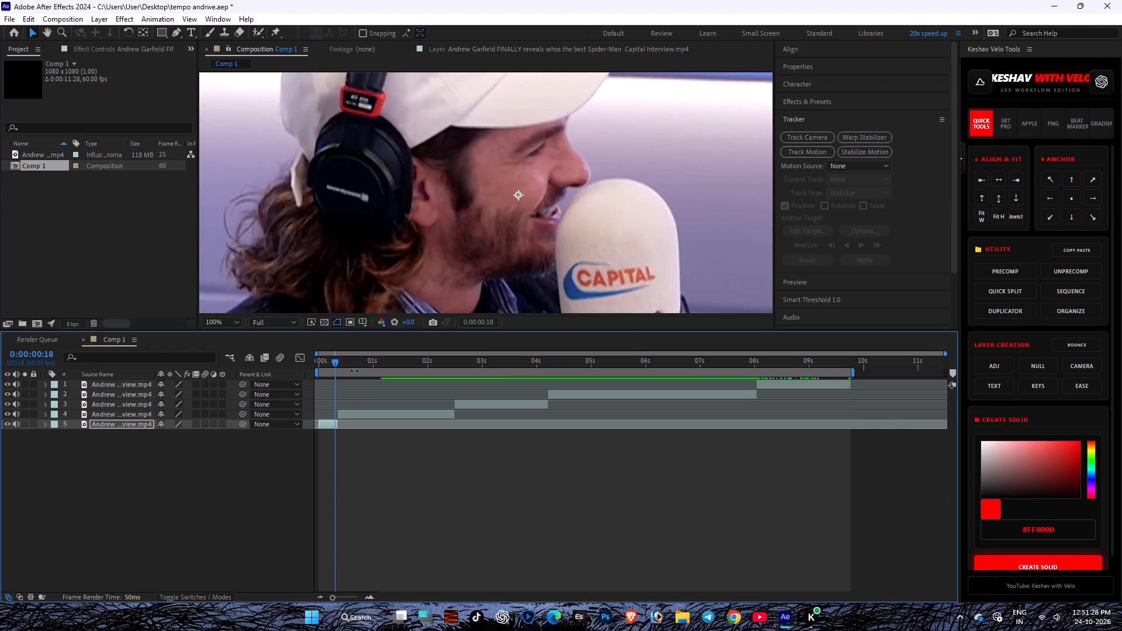
# Start Stabilize Motion on layer 4 at 0:00:00:21, enlarge Track Point 1's search region and place the point on the interviewer's nose.
pyautogui.click(354, 370)
pyautogui.scroll(1, 354, 370)
pyautogui.moveTo(343, 362); pyautogui.dragTo(356, 365)
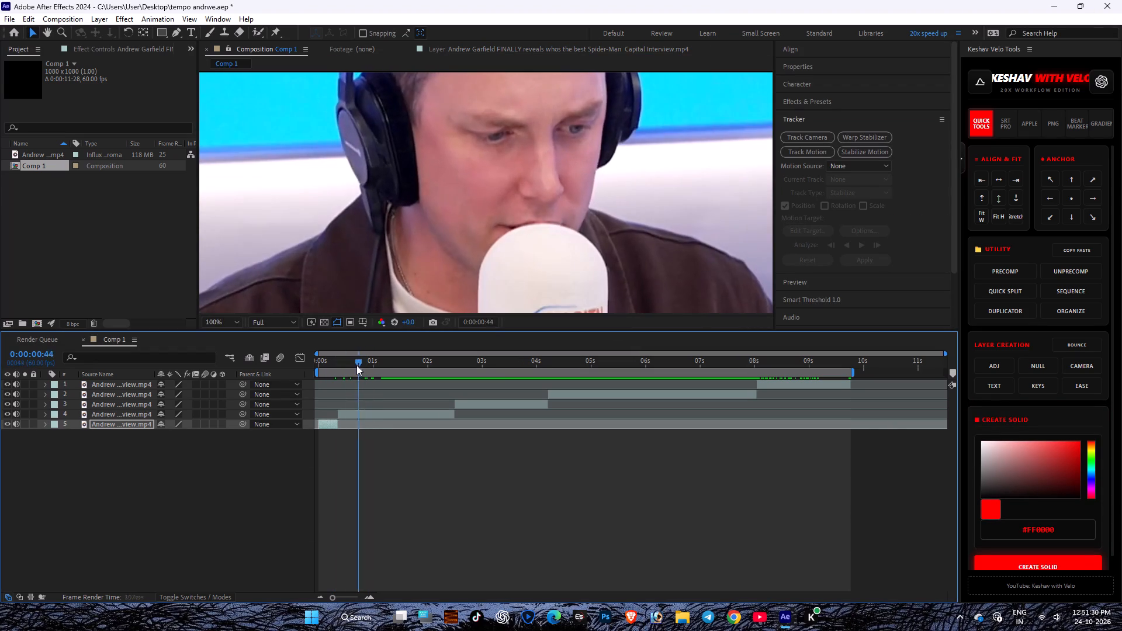
pyautogui.moveTo(356, 365); pyautogui.dragTo(346, 373)
pyautogui.click(413, 412)
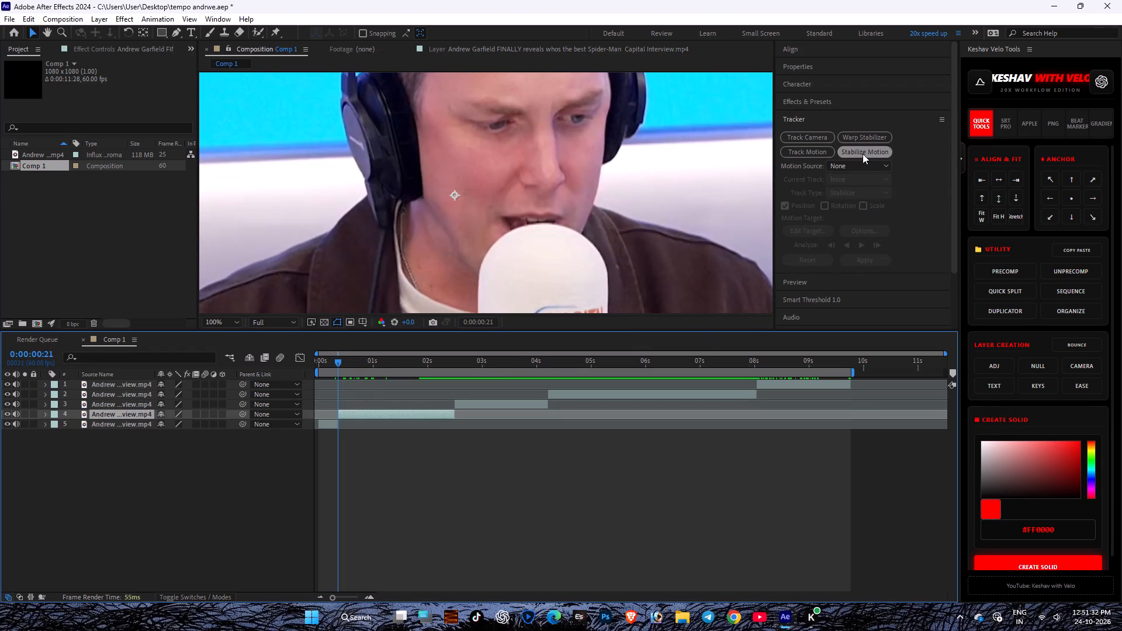
pyautogui.click(863, 154)
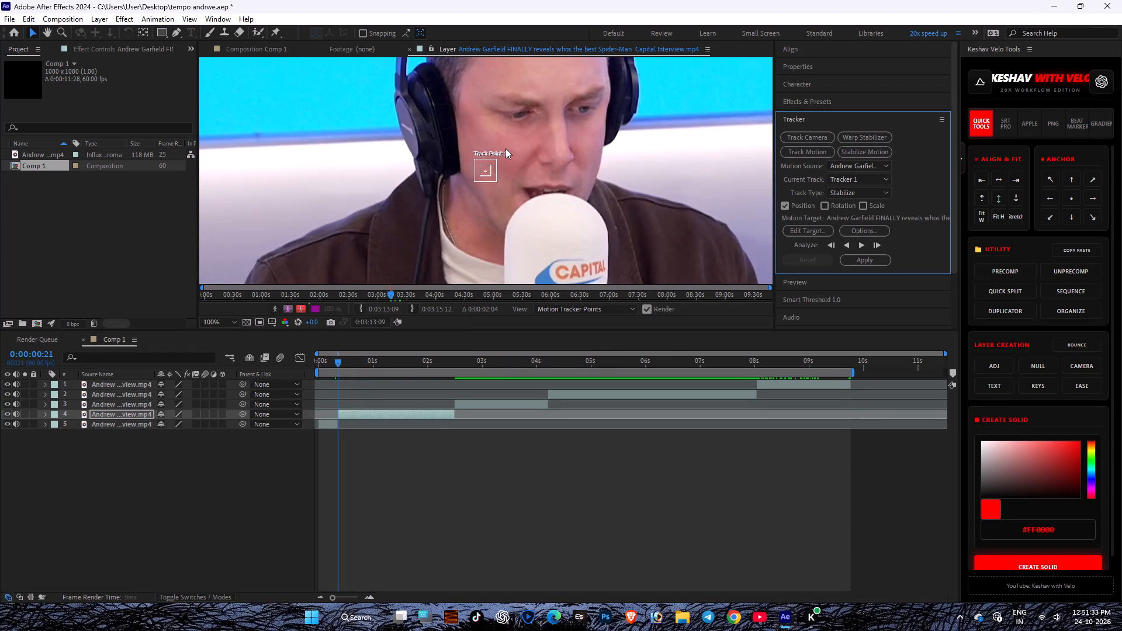
pyautogui.scroll(1, 495, 151)
pyautogui.click(501, 169)
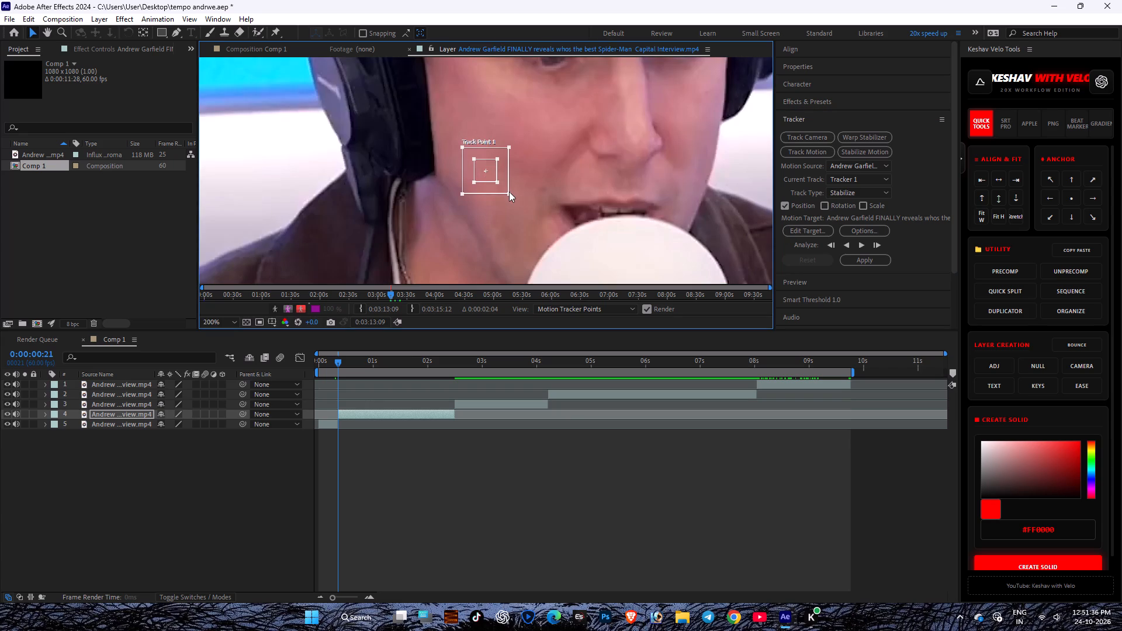
pyautogui.moveTo(509, 192); pyautogui.dragTo(524, 203)
pyautogui.moveTo(507, 194); pyautogui.dragTo(625, 176)
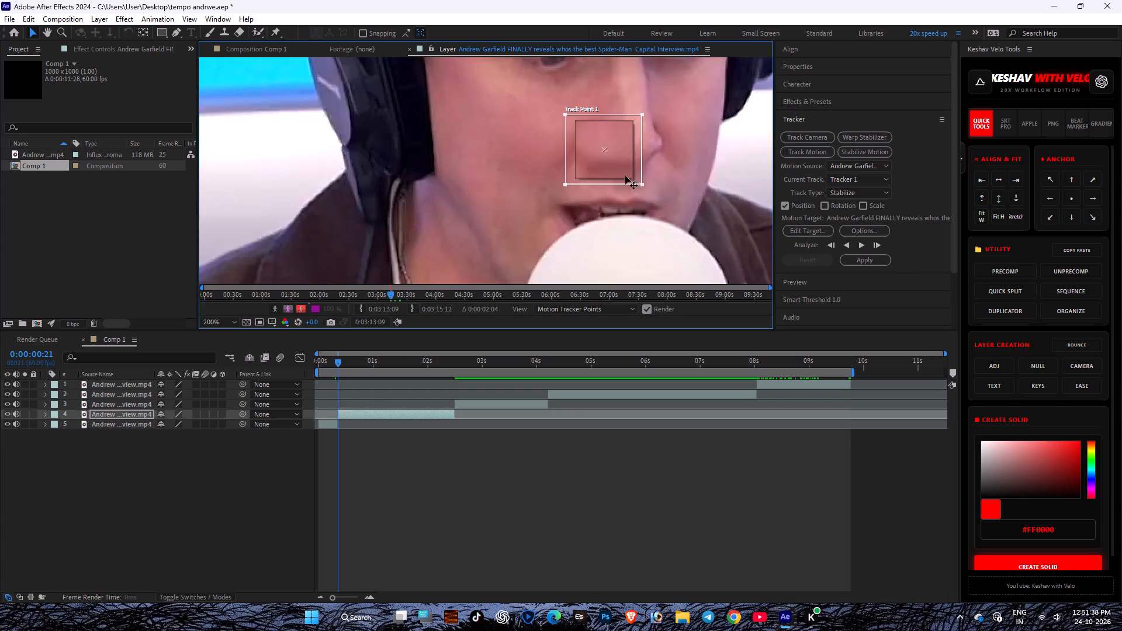
pyautogui.moveTo(625, 176); pyautogui.dragTo(659, 172)
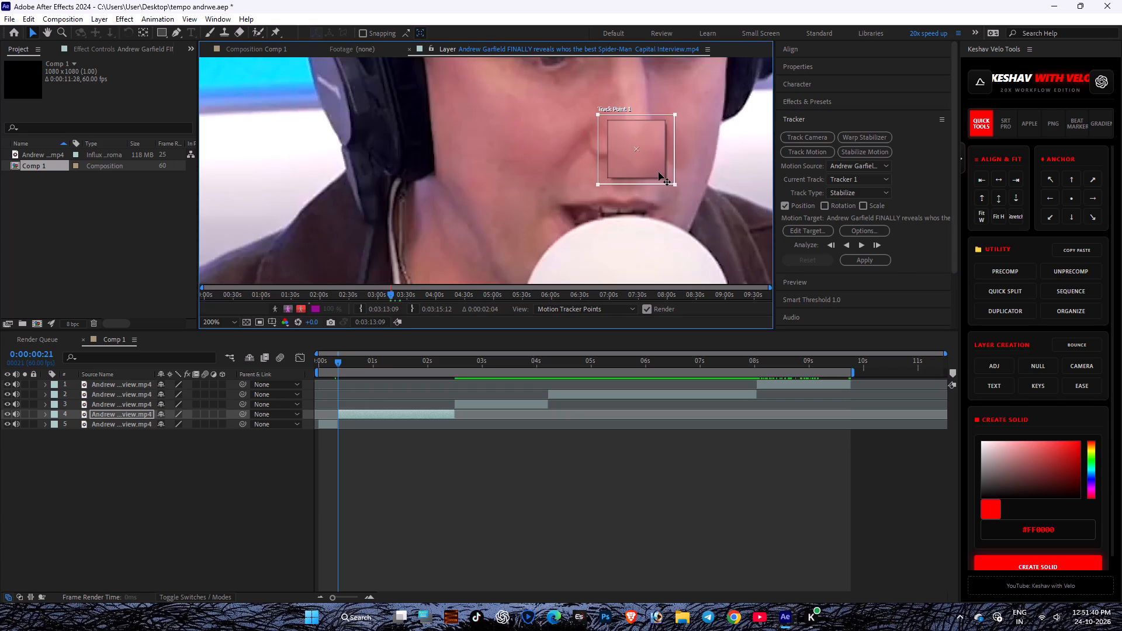
pyautogui.moveTo(659, 172); pyautogui.dragTo(661, 169)
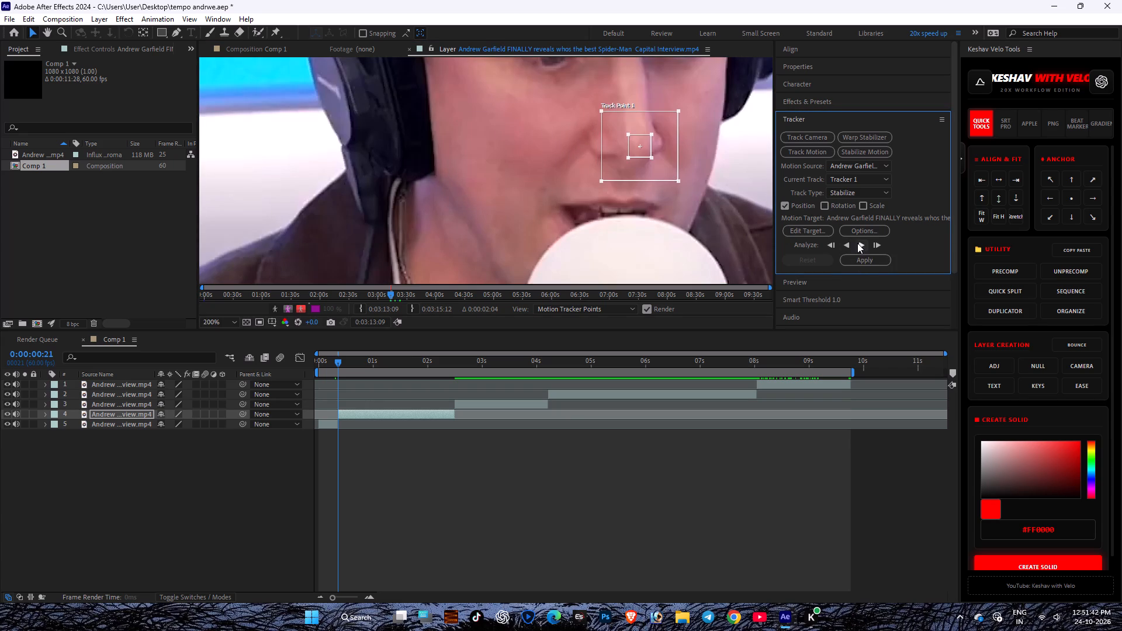
# Analyze the nose track forward from 0:00:00:21 to the end of layer 4's clip.
pyautogui.click(881, 243)
pyautogui.click(881, 243)
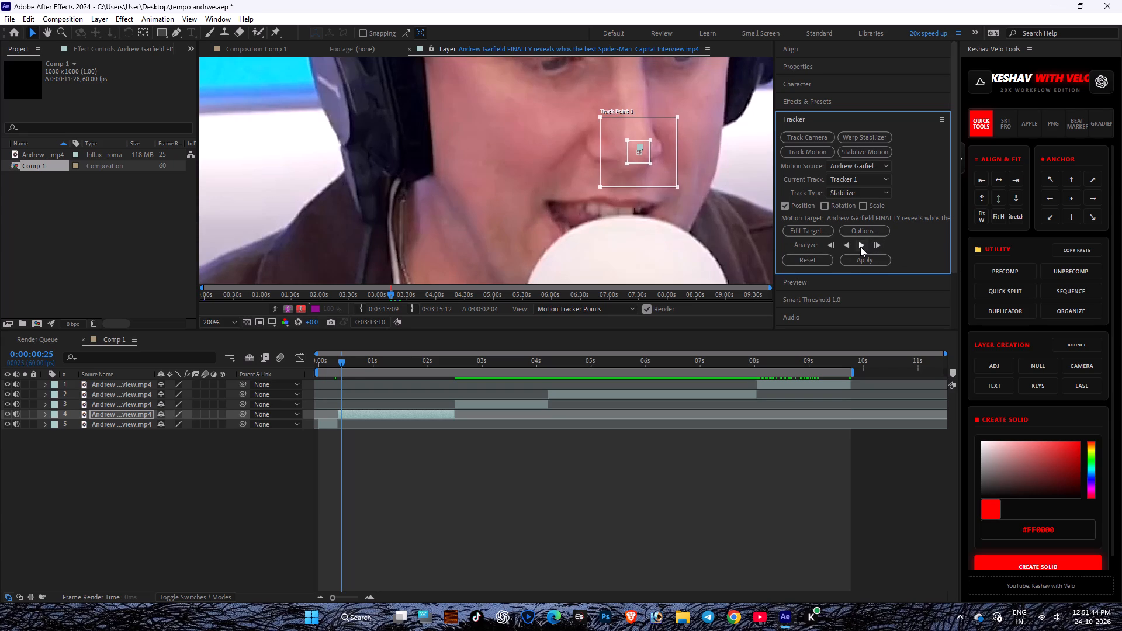
pyautogui.click(860, 247)
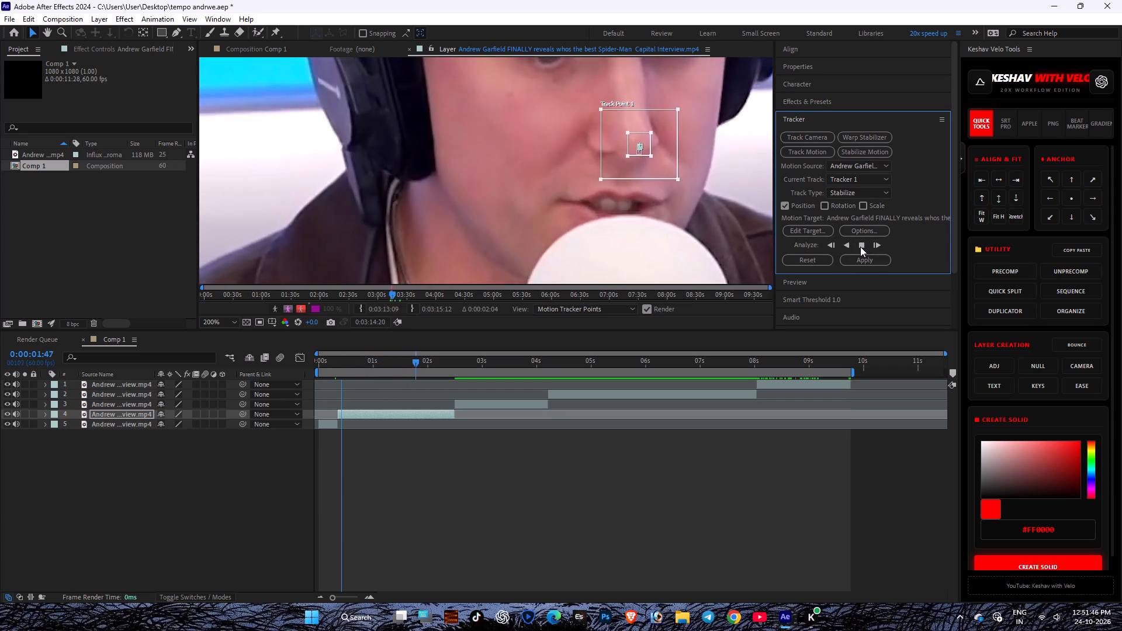
pyautogui.click(860, 247)
pyautogui.click(860, 247)
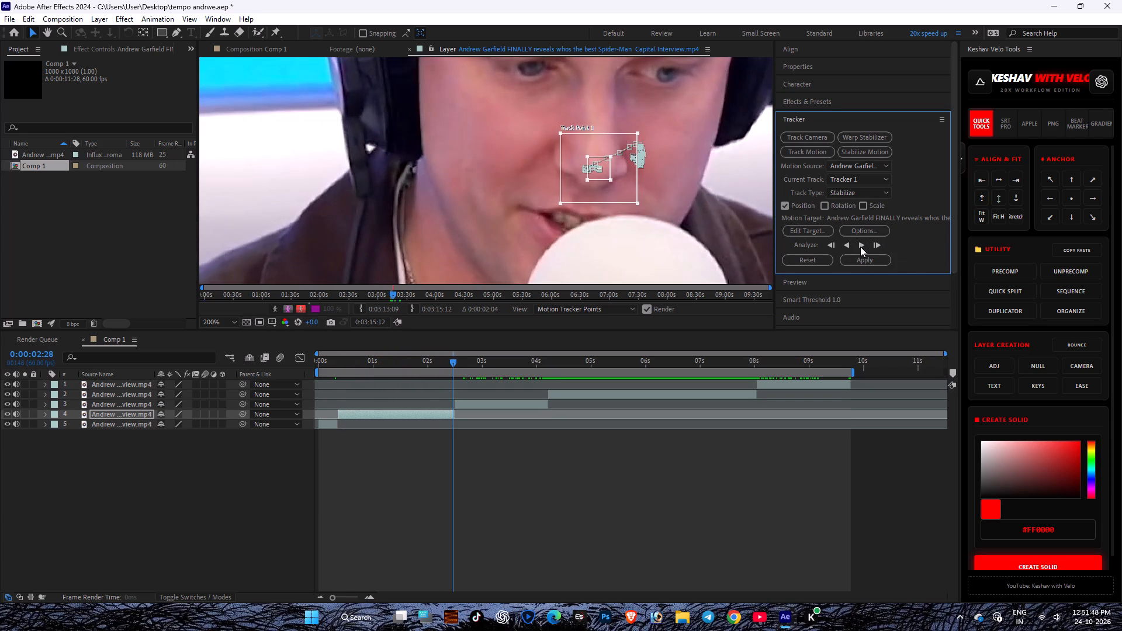
# Apply the position stabilization to layer 4 in X and Y, and collapse its revealed keyframed properties.
pyautogui.click(861, 258)
pyautogui.click(538, 321)
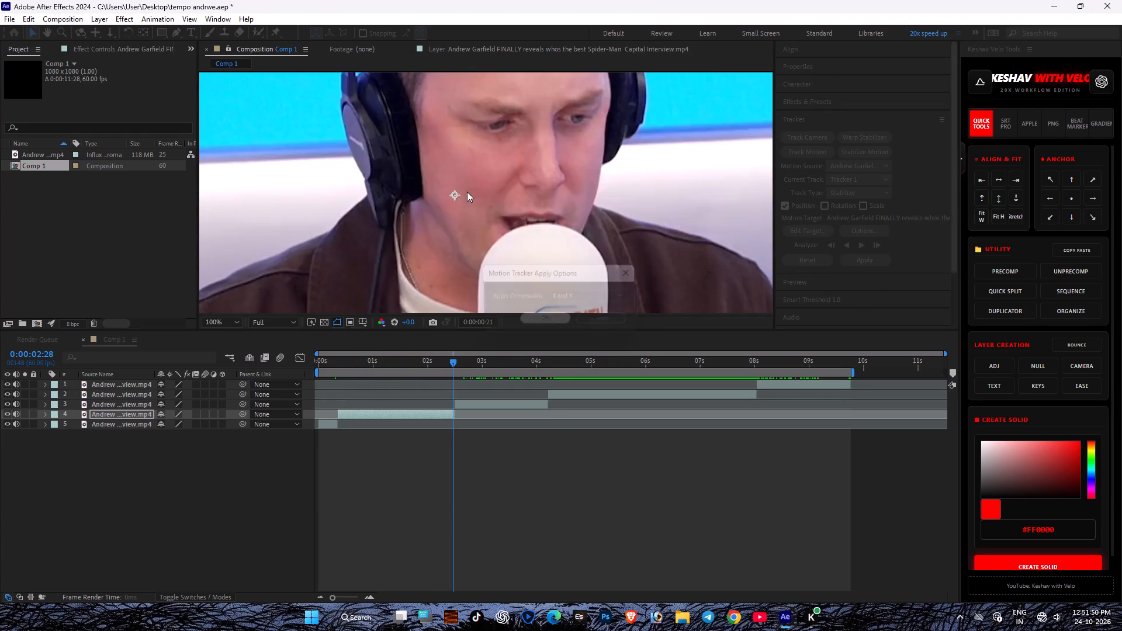
pyautogui.press('u')
pyautogui.press('u')
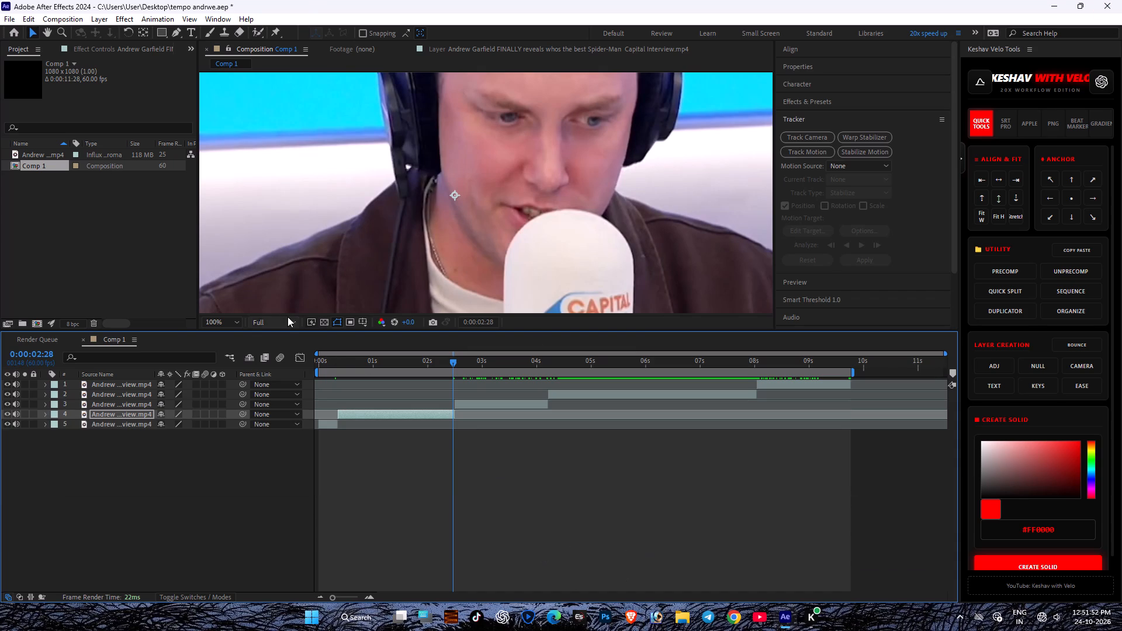
pyautogui.press('u')
pyautogui.press('u')
pyautogui.press('u')
pyautogui.press('u')
pyautogui.write('uu')
pyautogui.press('u')
# Fit the composition in the viewer, play Comp 1 from the start, and scrub through the first three clips to review the motion.
pyautogui.click(225, 322)
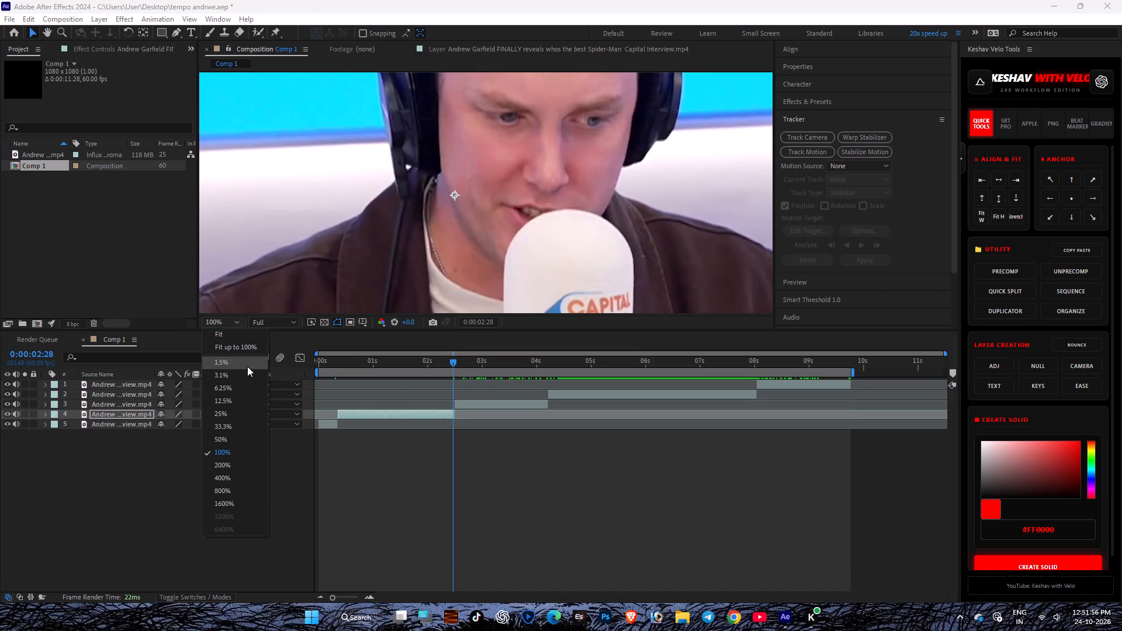
pyautogui.click(211, 339)
pyautogui.click(255, 489)
pyautogui.press('space')
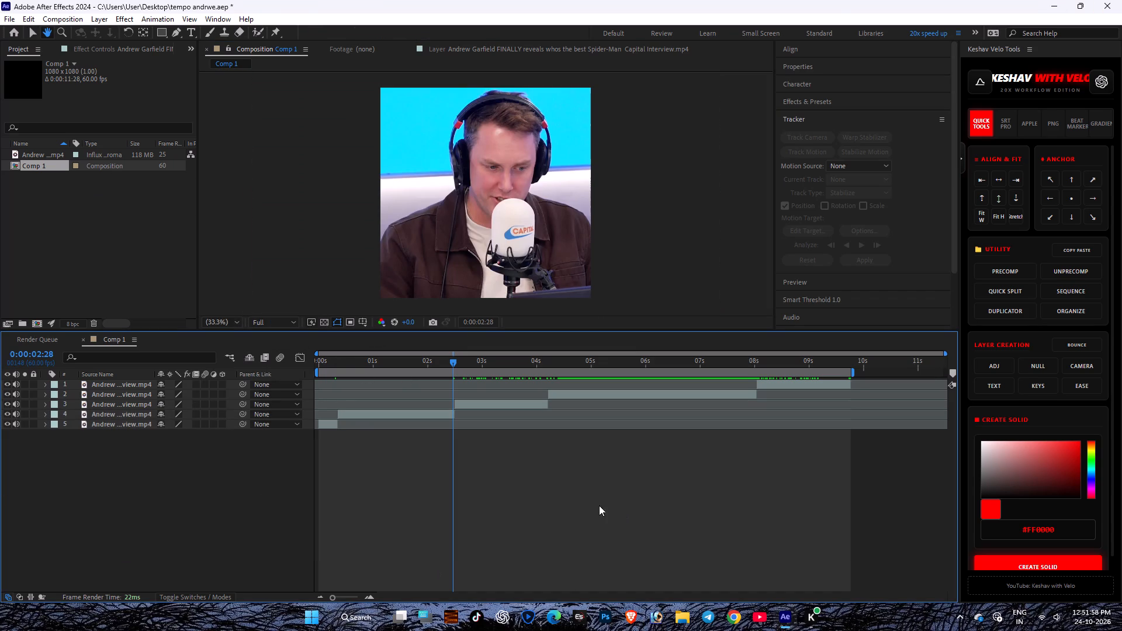
pyautogui.moveTo(437, 359); pyautogui.dragTo(0, 0)
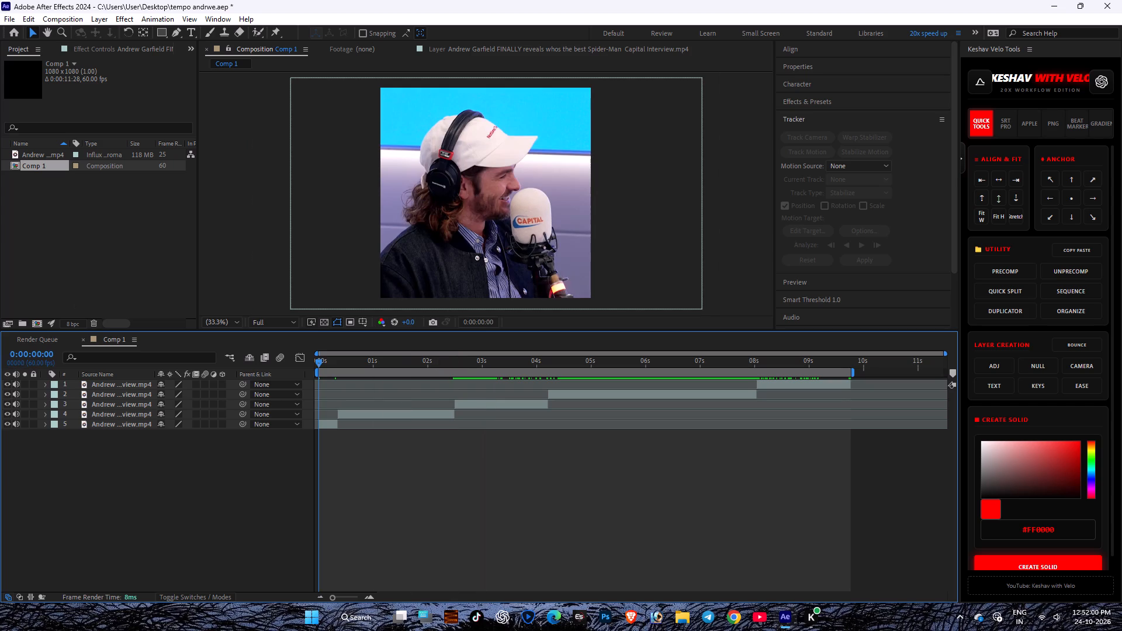
pyautogui.press('space')
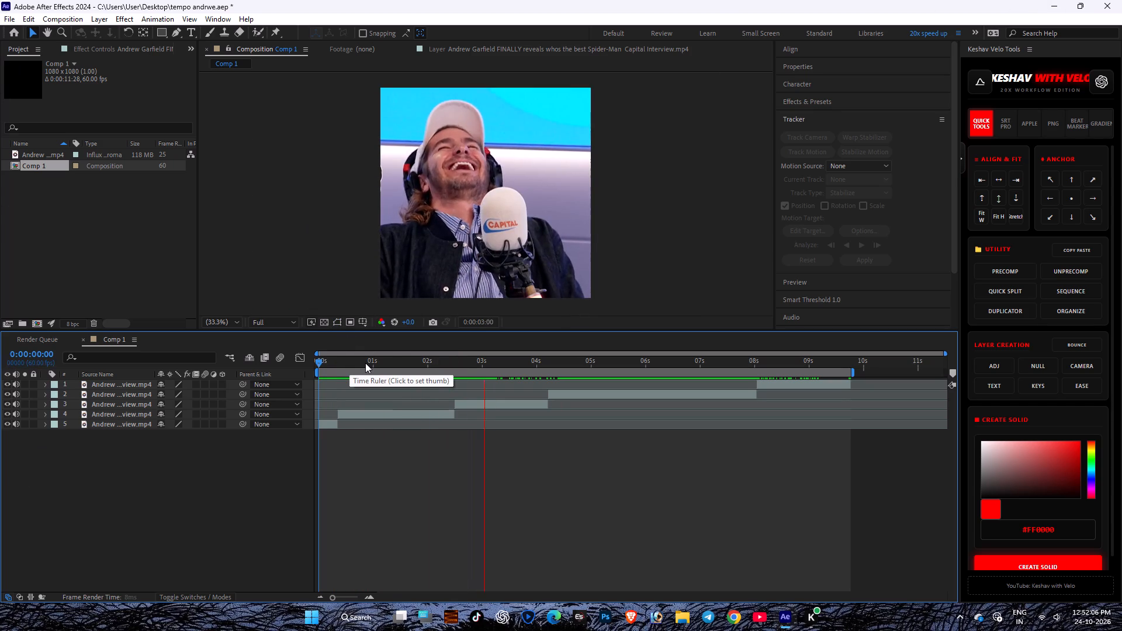
pyautogui.click(348, 363)
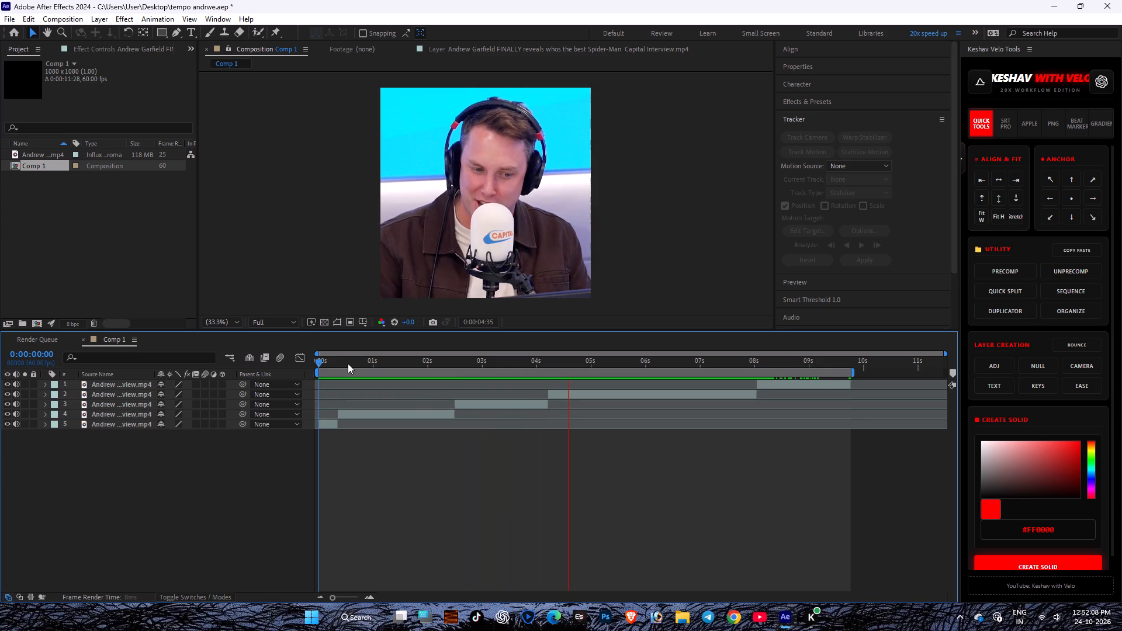
pyautogui.moveTo(348, 363); pyautogui.dragTo(365, 360)
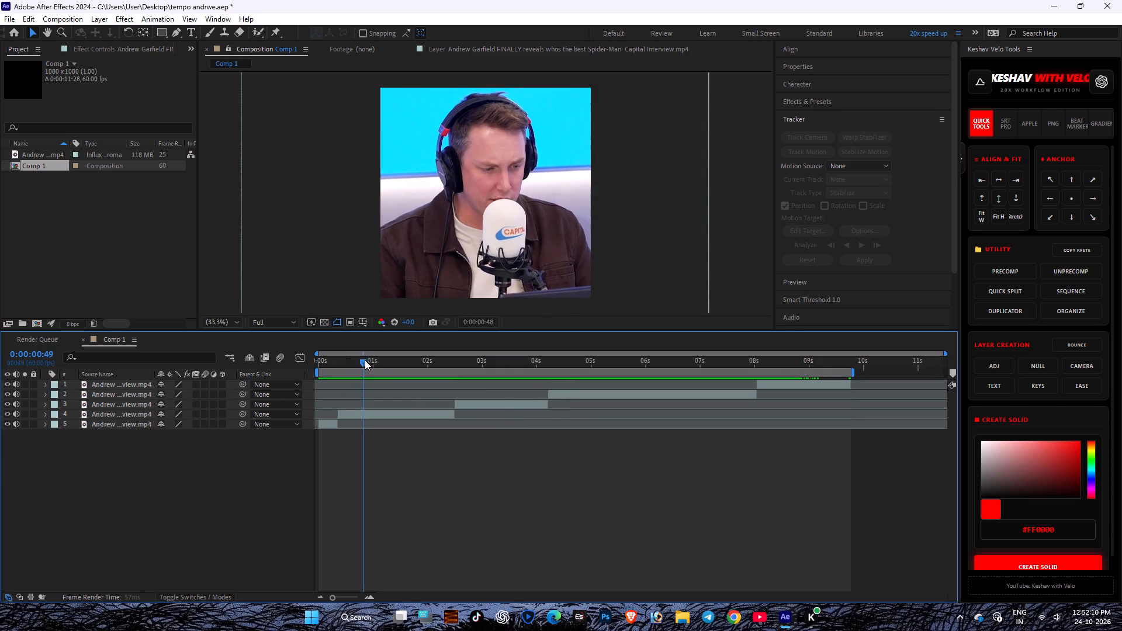
pyautogui.moveTo(365, 360); pyautogui.dragTo(424, 352)
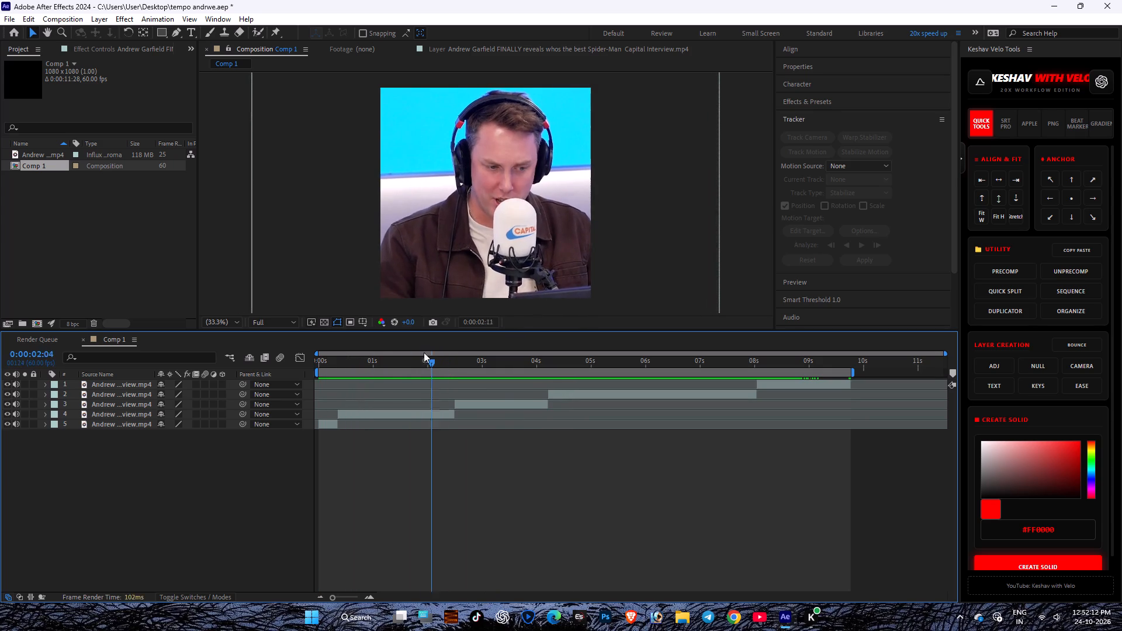
pyautogui.moveTo(424, 352); pyautogui.dragTo(437, 341)
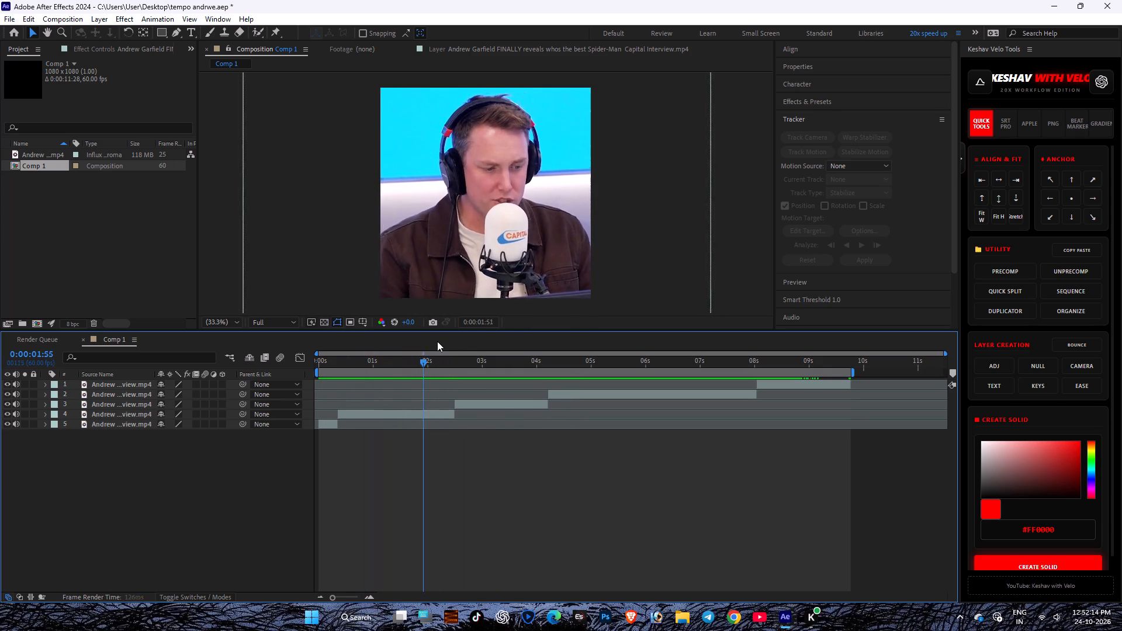
pyautogui.moveTo(437, 341); pyautogui.dragTo(537, 360)
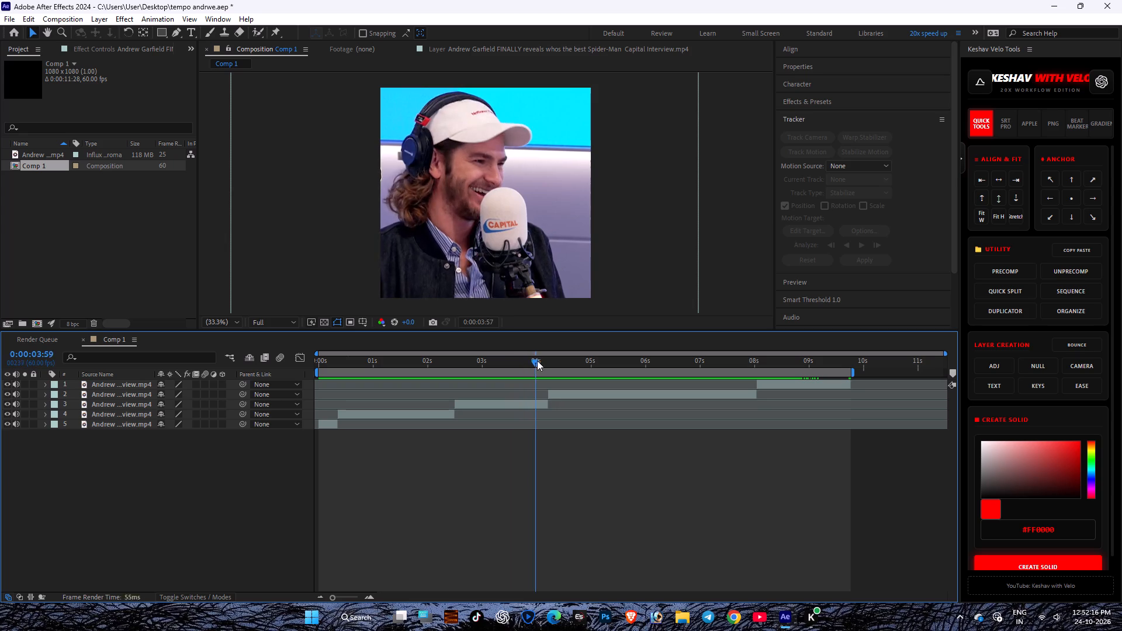
pyautogui.moveTo(537, 360); pyautogui.dragTo(491, 440)
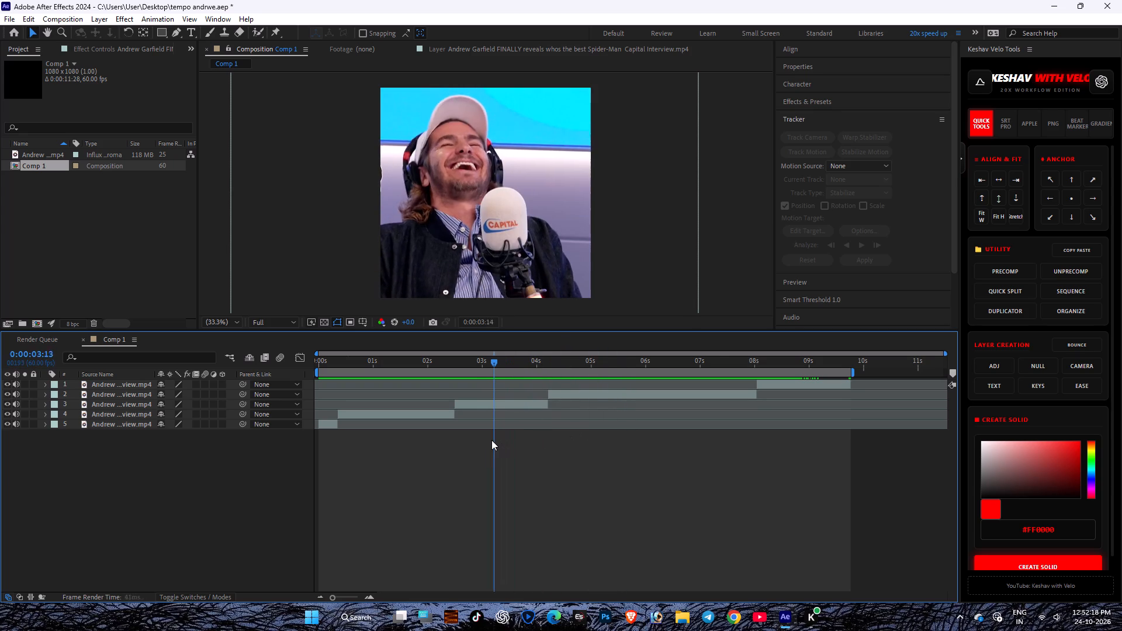
pyautogui.moveTo(491, 440); pyautogui.dragTo(514, 415)
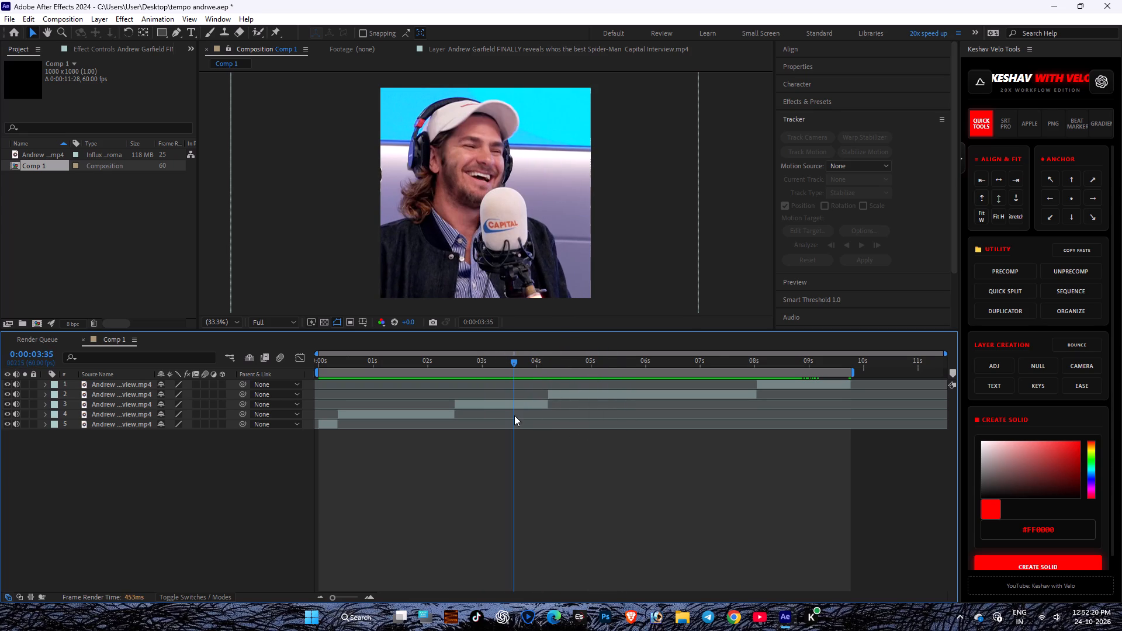
pyautogui.moveTo(514, 415); pyautogui.dragTo(537, 403)
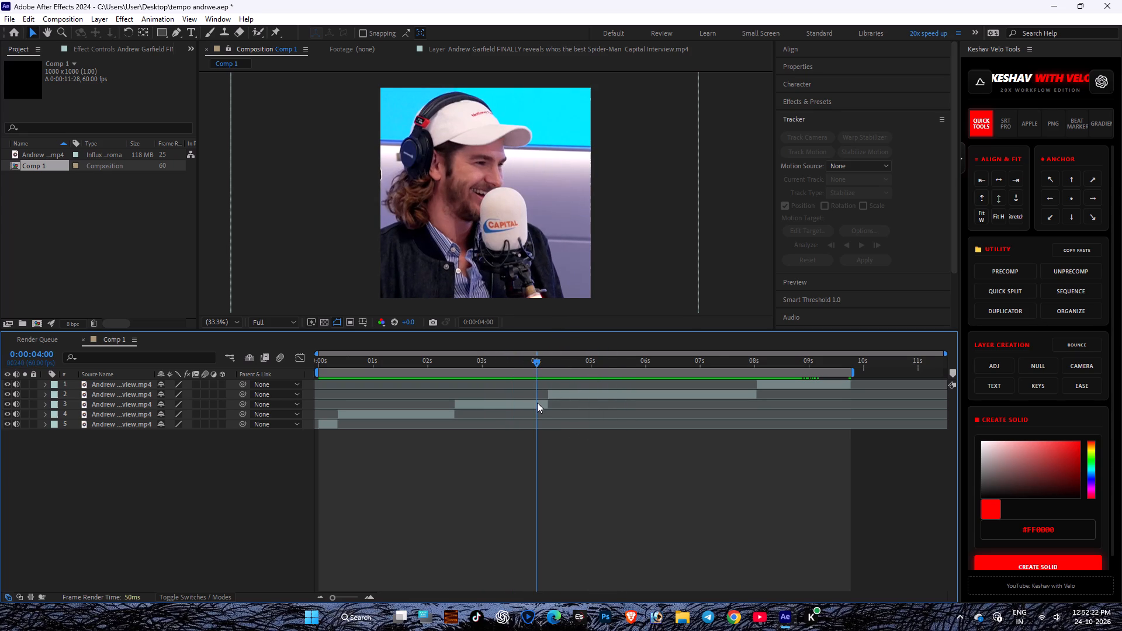
pyautogui.moveTo(537, 403); pyautogui.dragTo(453, 364)
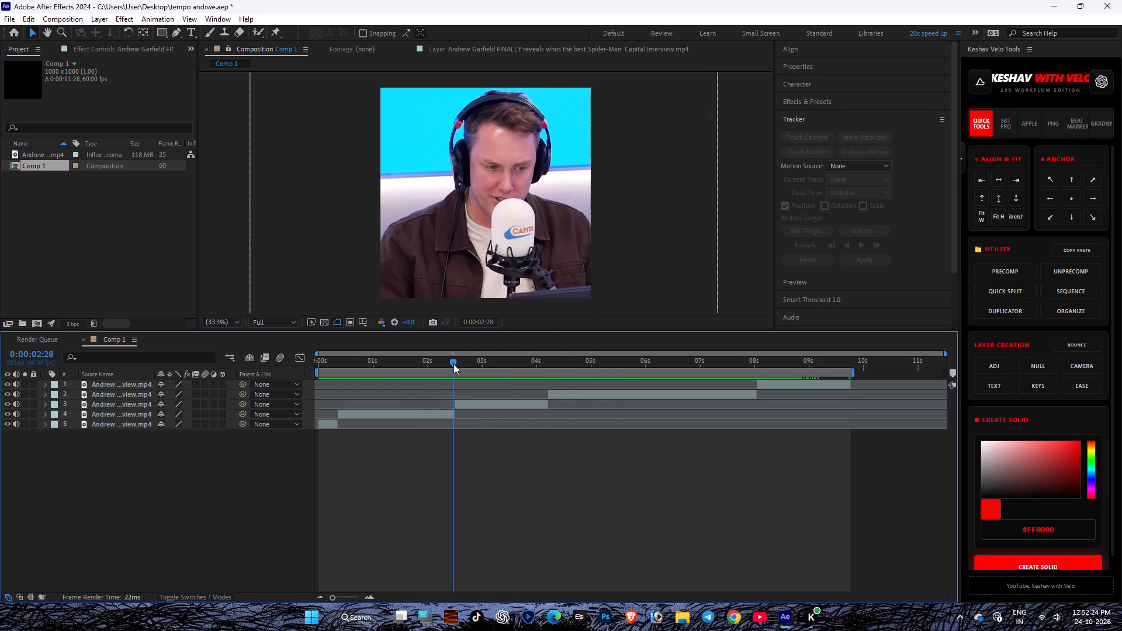
pyautogui.moveTo(453, 364); pyautogui.dragTo(465, 367)
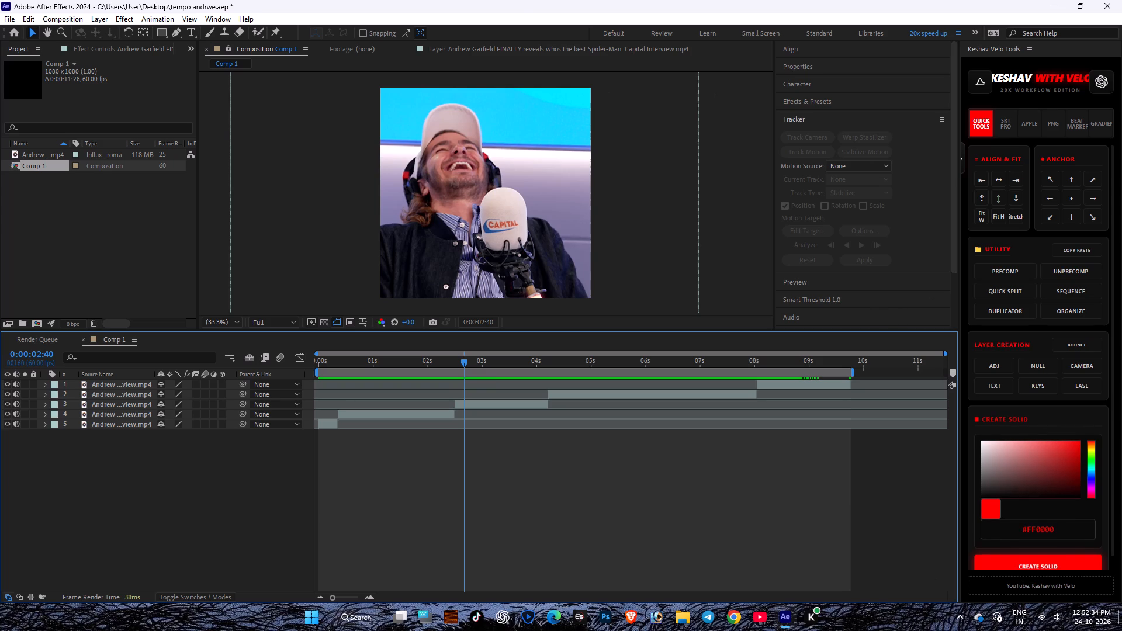
pyautogui.click(401, 360)
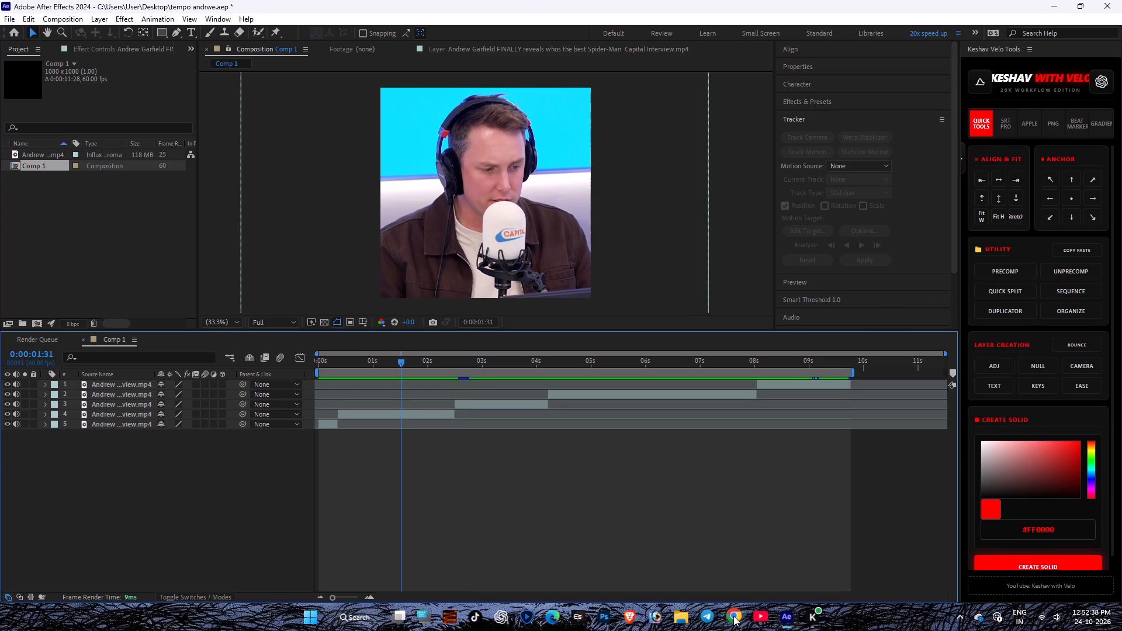
# Switch to Chrome and bring PhotoshopExtension_Image (7).png from the download history into Comp 1 as the top layer.
pyautogui.click(730, 616)
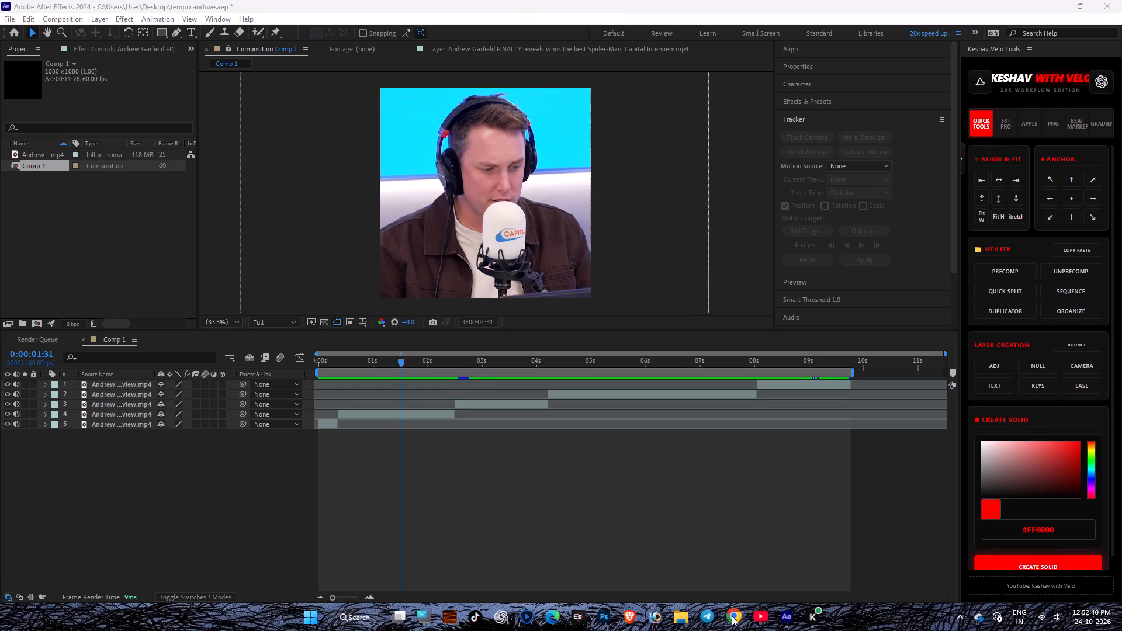
pyautogui.click(732, 616)
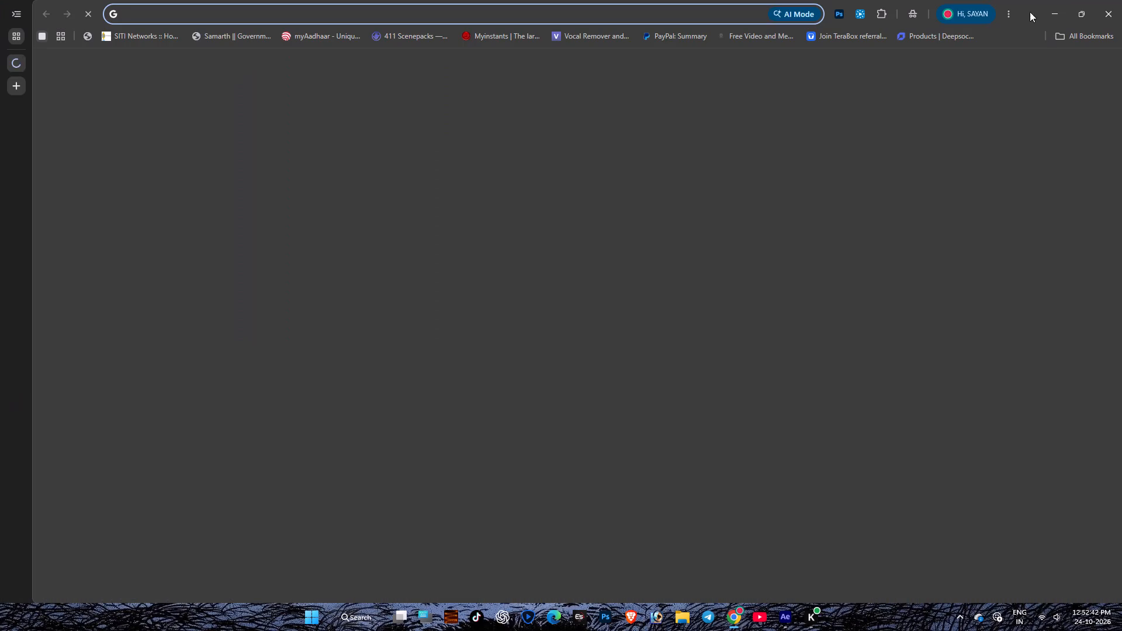
pyautogui.click(1004, 9)
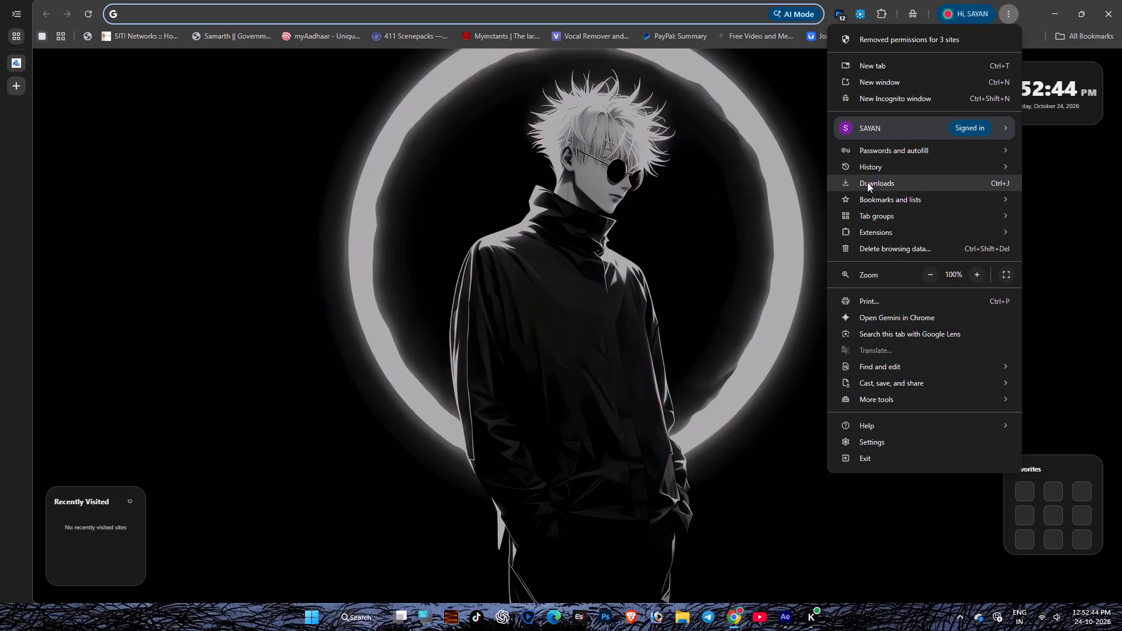
pyautogui.click(868, 176)
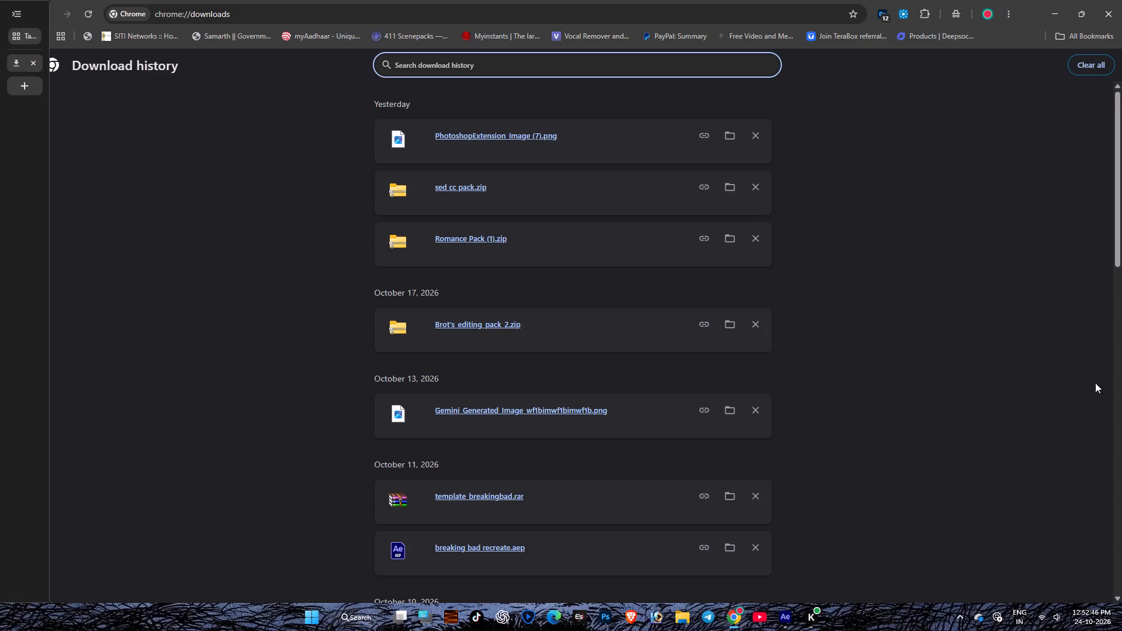
pyautogui.moveTo(472, 137); pyautogui.dragTo(825, 609)
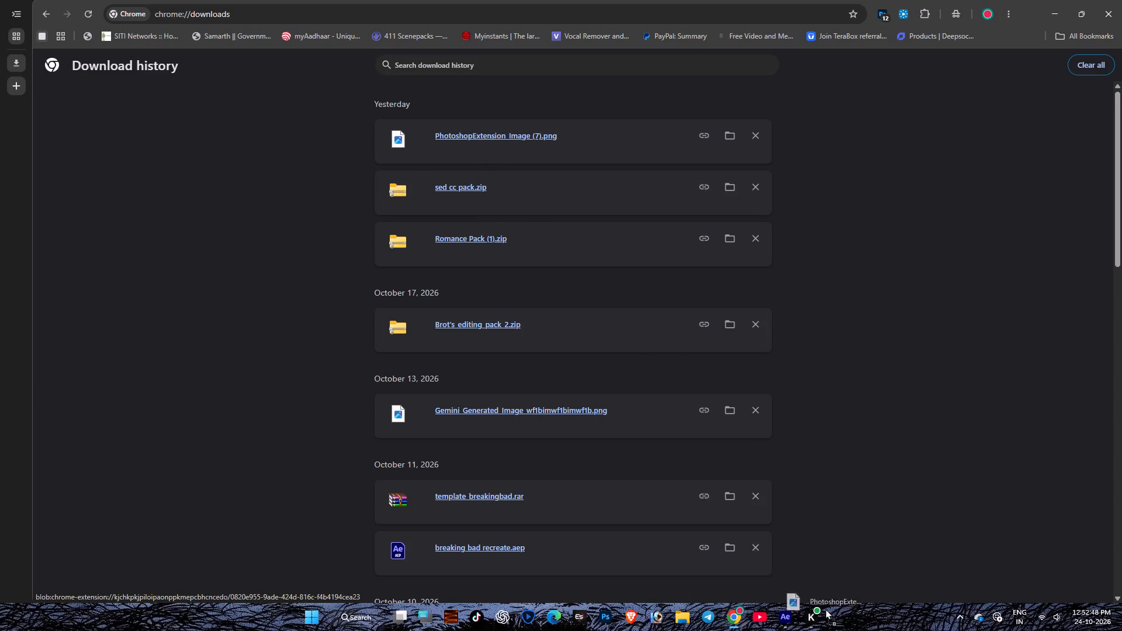
pyautogui.moveTo(825, 609); pyautogui.dragTo(633, 462)
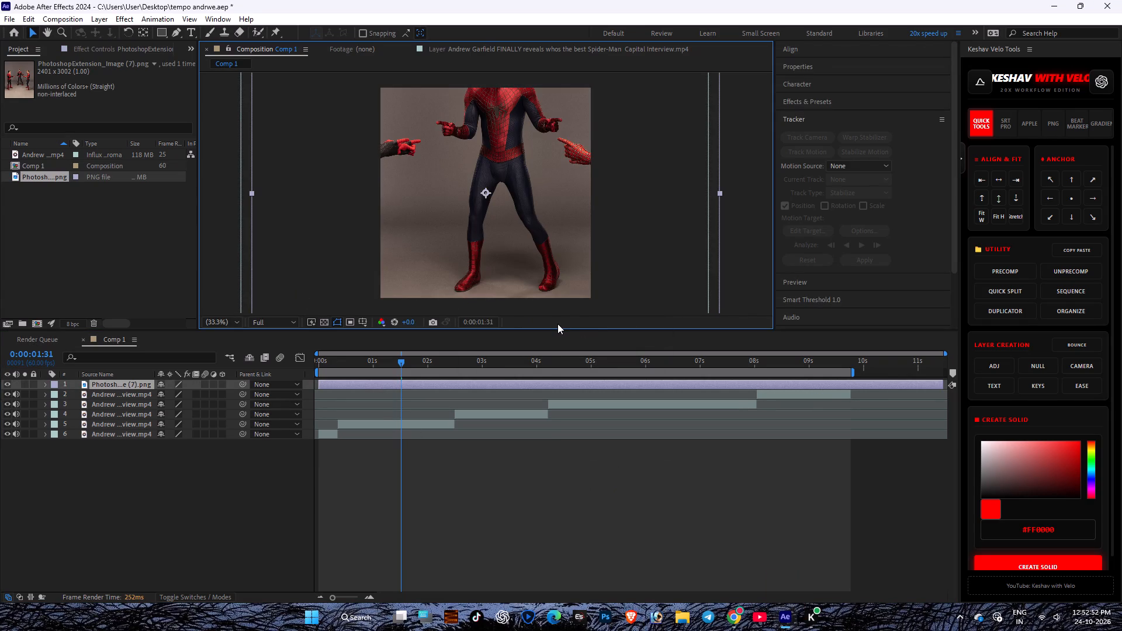
# Fit the Spider-Man image to the composition's height, and scale it up until it just covers the full frame width.
pyautogui.hotkey('ctrl', 'alt', 'shift', 'g')
pyautogui.press('s')
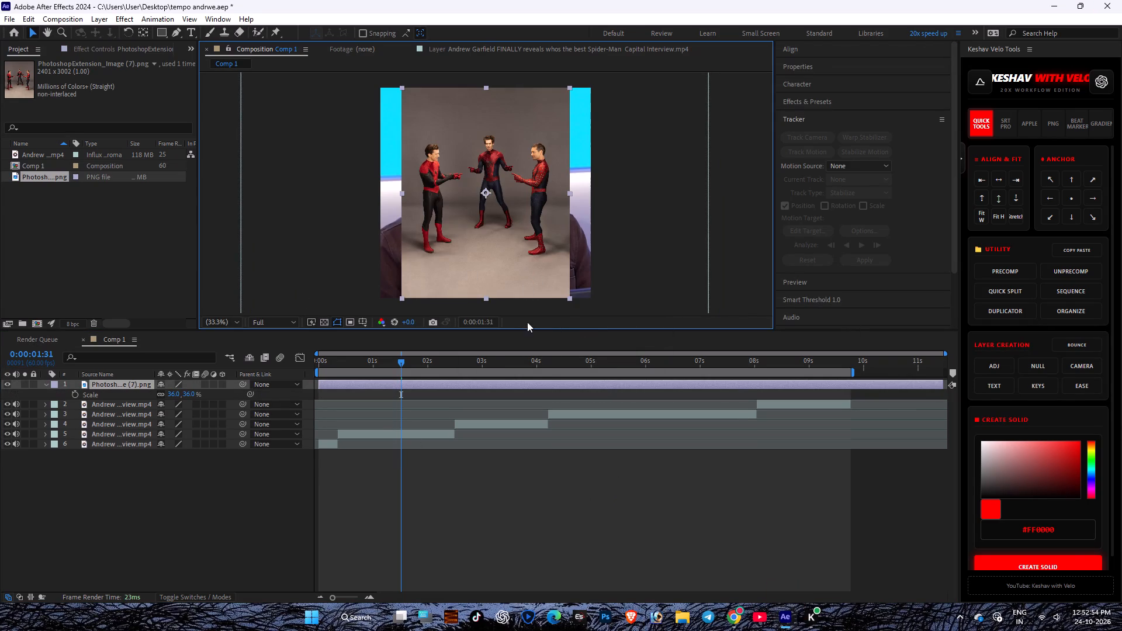
pyautogui.moveTo(187, 396); pyautogui.dragTo(193, 396)
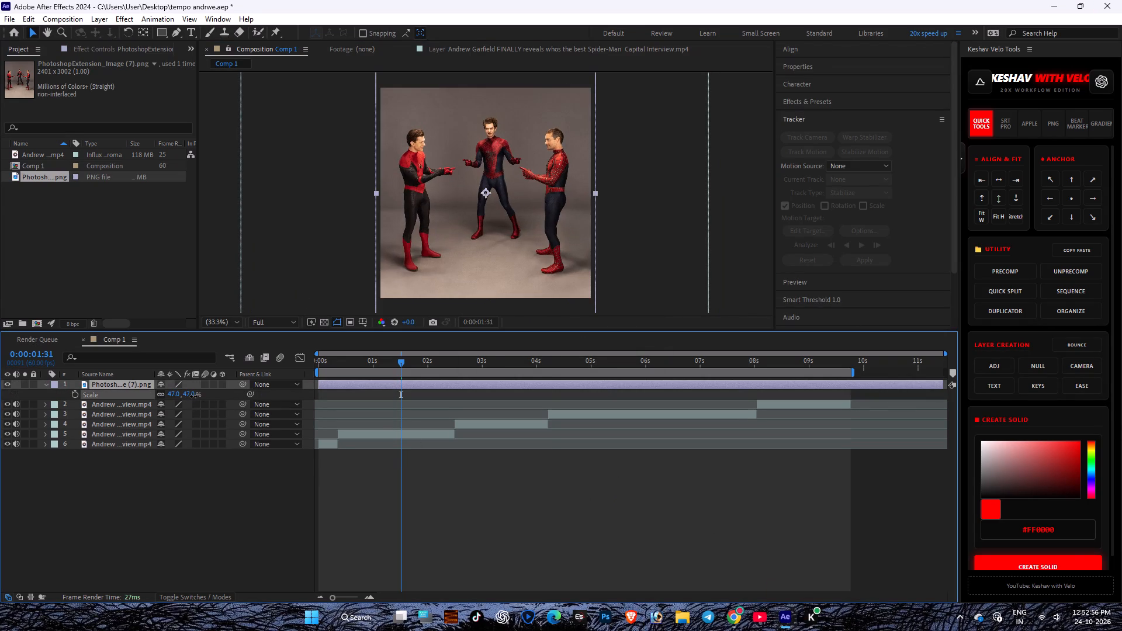
pyautogui.moveTo(193, 396); pyautogui.dragTo(193, 396)
pyautogui.press('s')
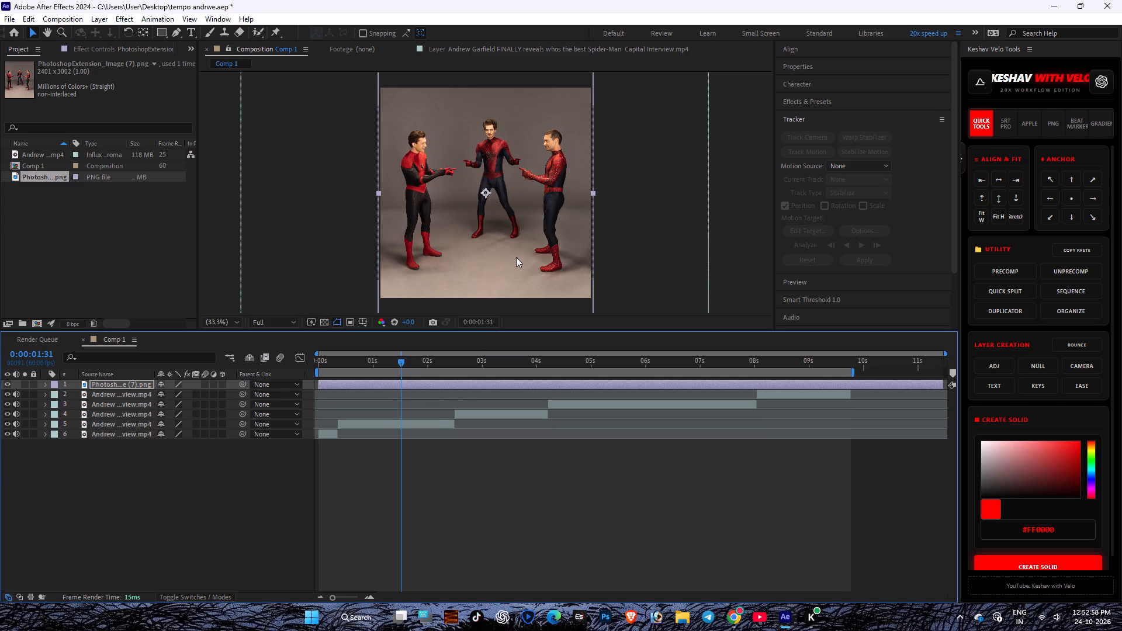
# Trim the start of the image layer to where layer 4's clip begins, at about 2.5 seconds.
pyautogui.moveTo(317, 380); pyautogui.dragTo(410, 378)
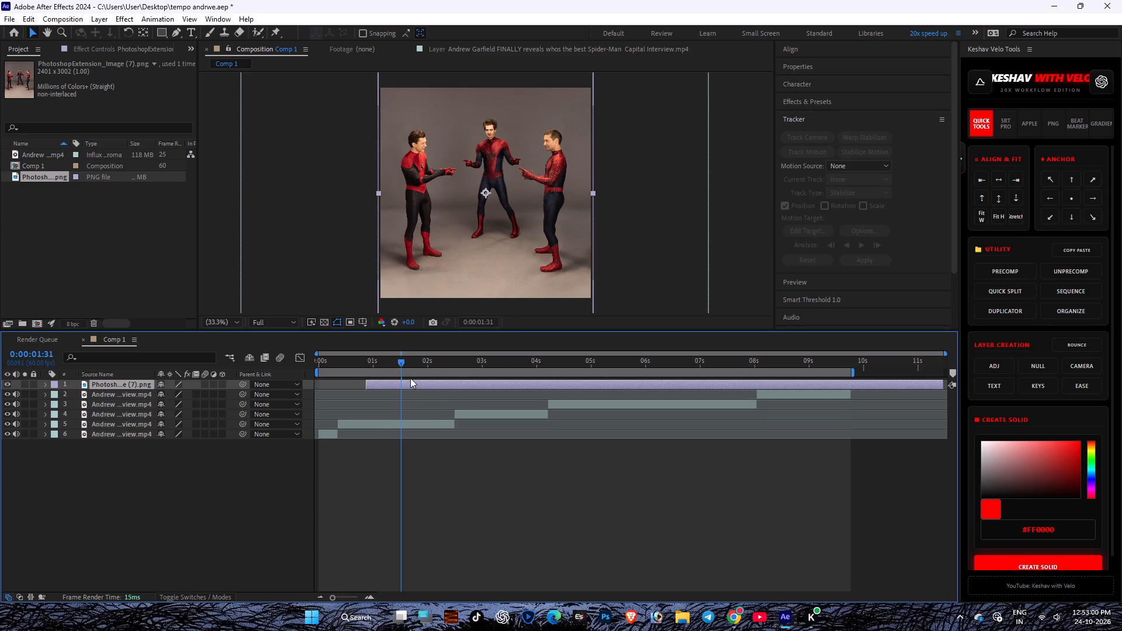
pyautogui.moveTo(410, 378); pyautogui.dragTo(449, 376)
# Slide the image layer earlier so it starts at about 1.6 seconds, checking its entry against playback.
pyautogui.press('space')
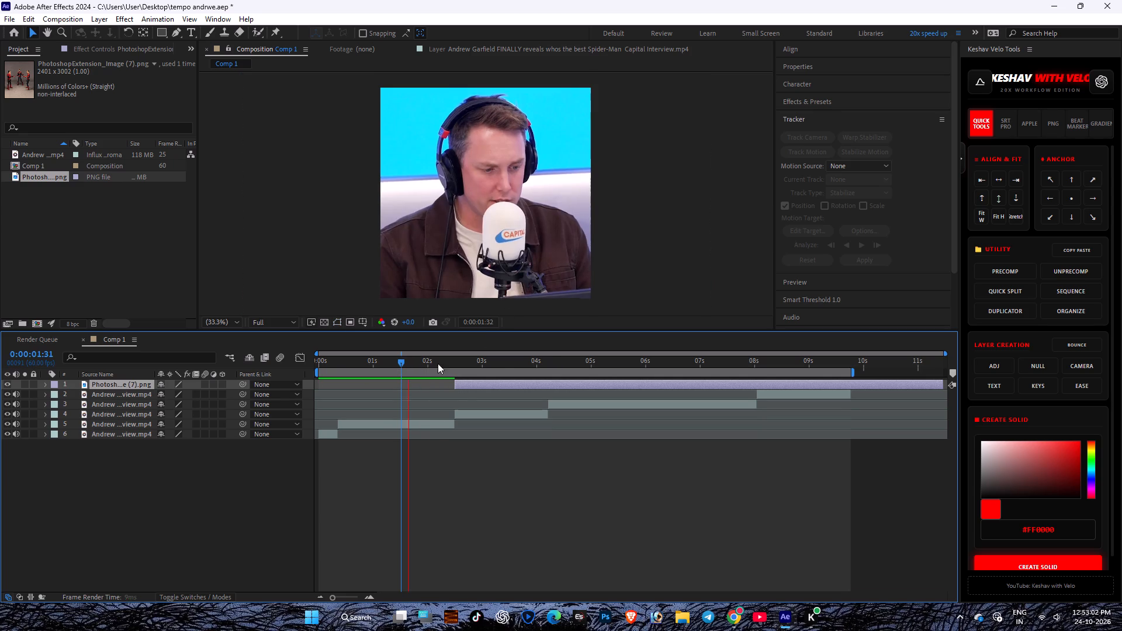
pyautogui.moveTo(418, 363); pyautogui.dragTo(413, 363)
pyautogui.moveTo(462, 386); pyautogui.dragTo(418, 386)
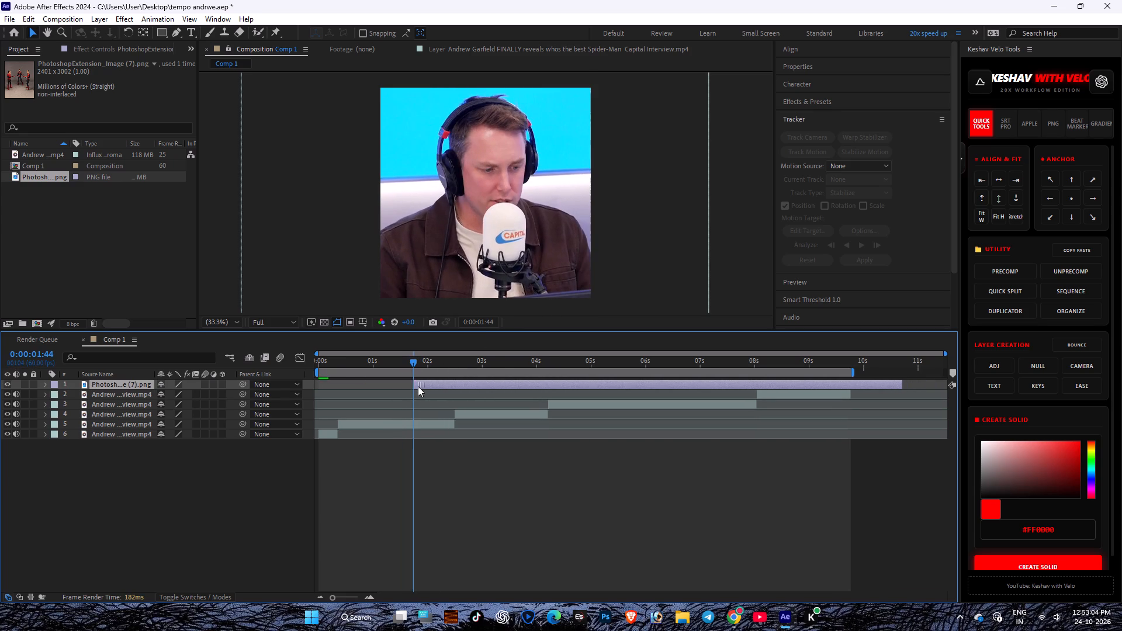
pyautogui.moveTo(418, 386); pyautogui.dragTo(418, 385)
pyautogui.moveTo(406, 367); pyautogui.dragTo(395, 367)
pyautogui.click(378, 358)
pyautogui.press('space')
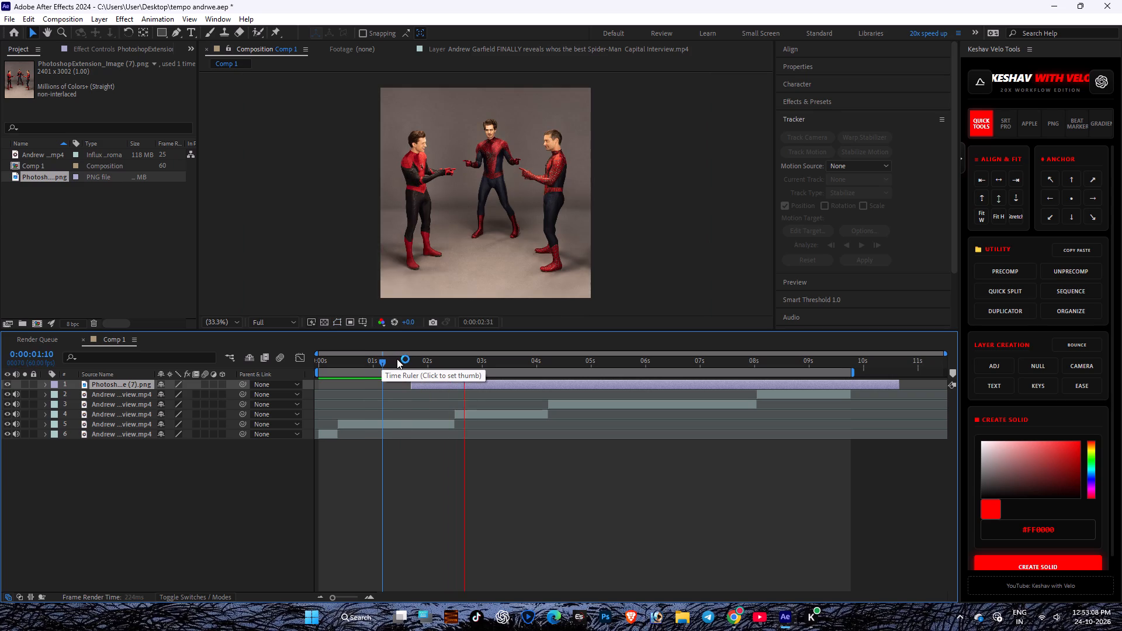
pyautogui.click(387, 359)
pyautogui.press('space')
pyautogui.press('space')
pyautogui.moveTo(416, 383); pyautogui.dragTo(411, 383)
pyautogui.moveTo(405, 364); pyautogui.dragTo(394, 364)
pyautogui.press('space')
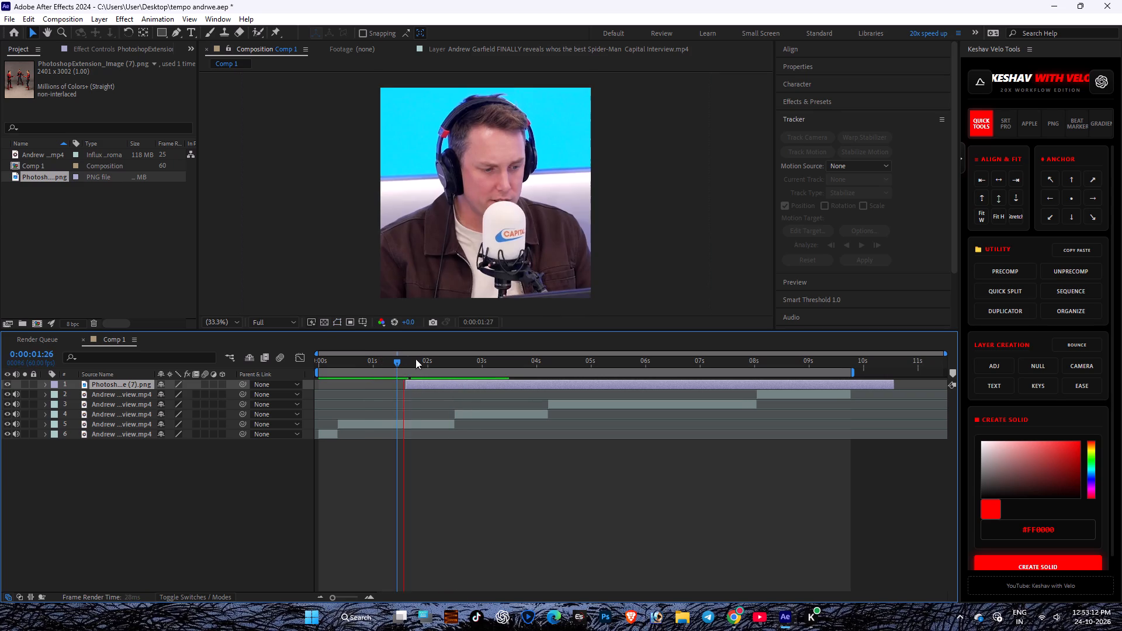
pyautogui.press('space')
# Fit the composition in the viewer and play the sequence onward to about 0:00:05:00 to judge where the image should end.
pyautogui.press('space')
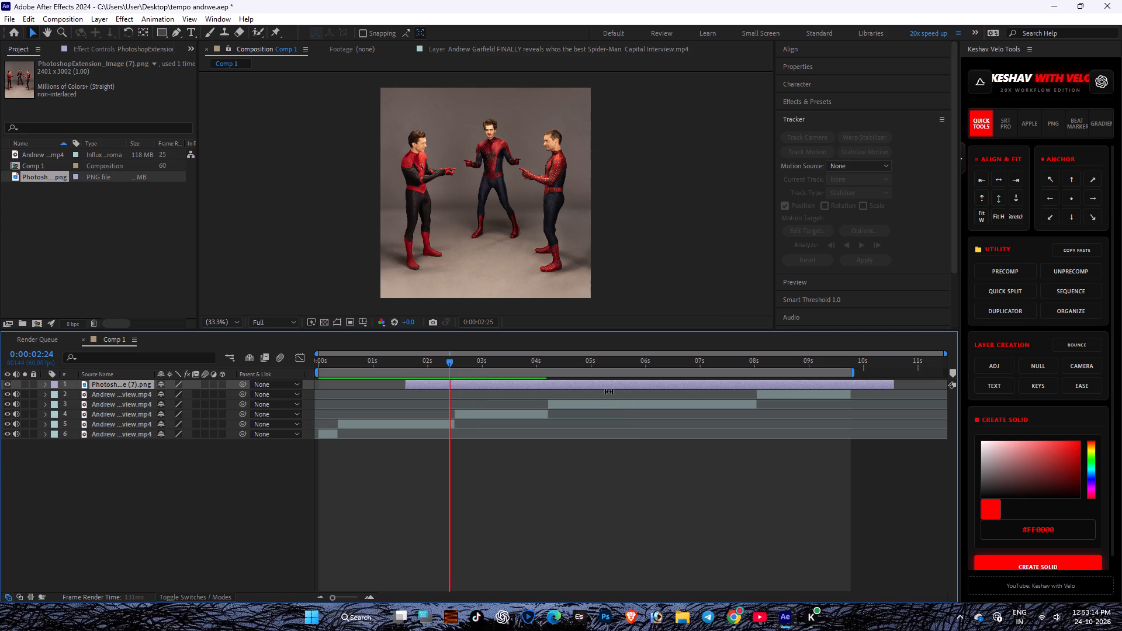
pyautogui.scroll(2, 545, 168)
pyautogui.scroll(-3, 545, 168)
pyautogui.scroll(1, 238, 324)
pyautogui.click(238, 324)
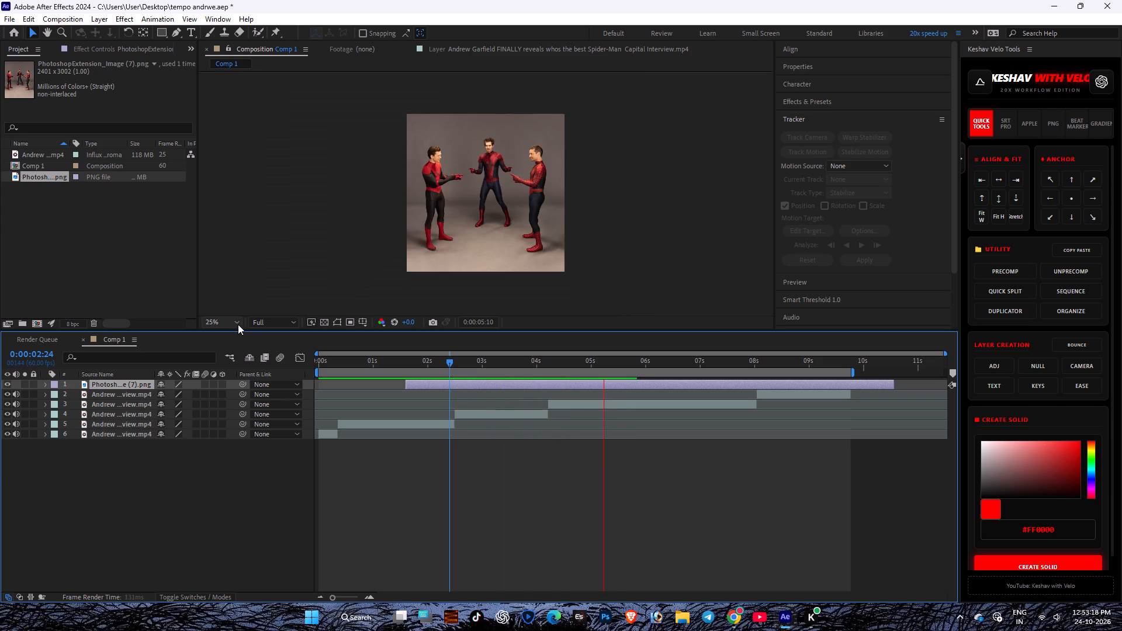
pyautogui.click(227, 321)
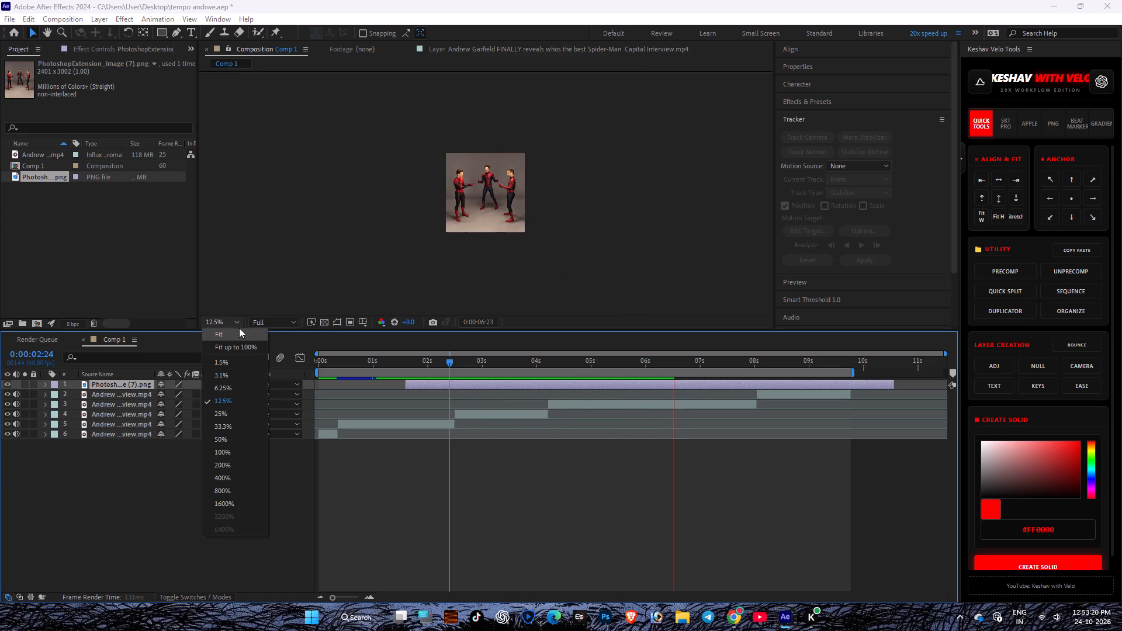
pyautogui.click(240, 338)
pyautogui.moveTo(446, 363); pyautogui.dragTo(393, 373)
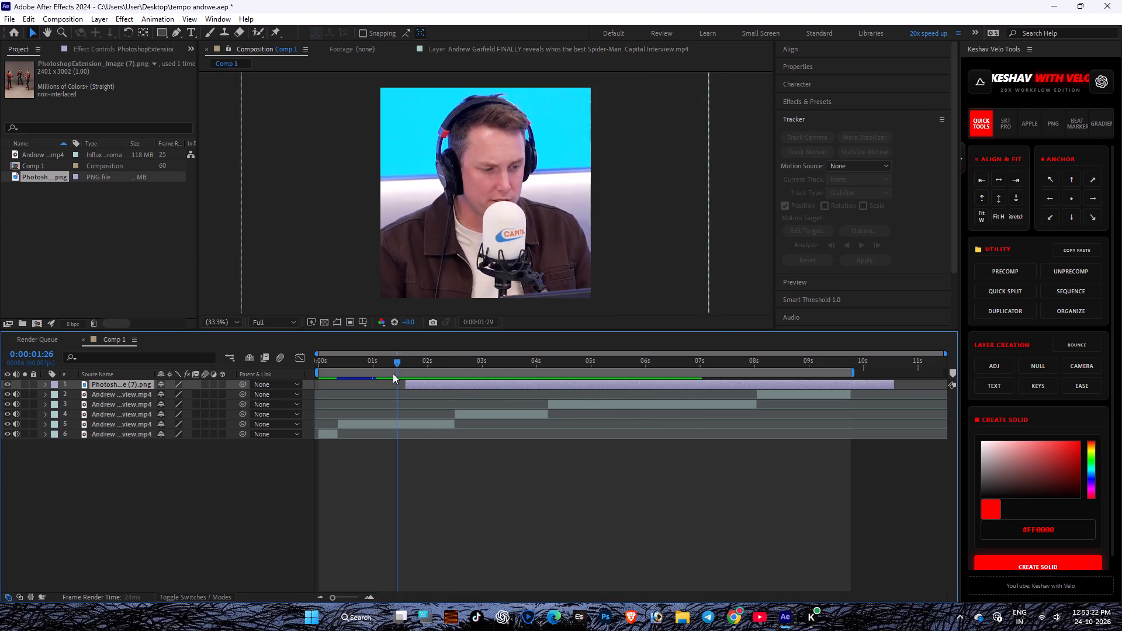
pyautogui.moveTo(393, 373); pyautogui.dragTo(443, 373)
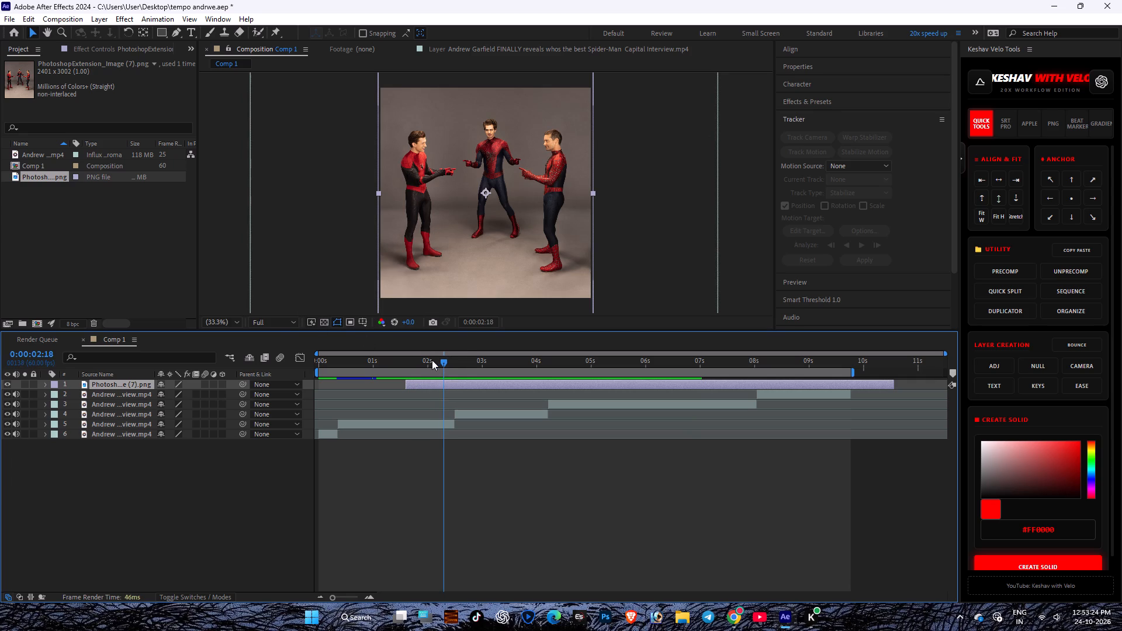
pyautogui.click(432, 360)
pyautogui.press('space')
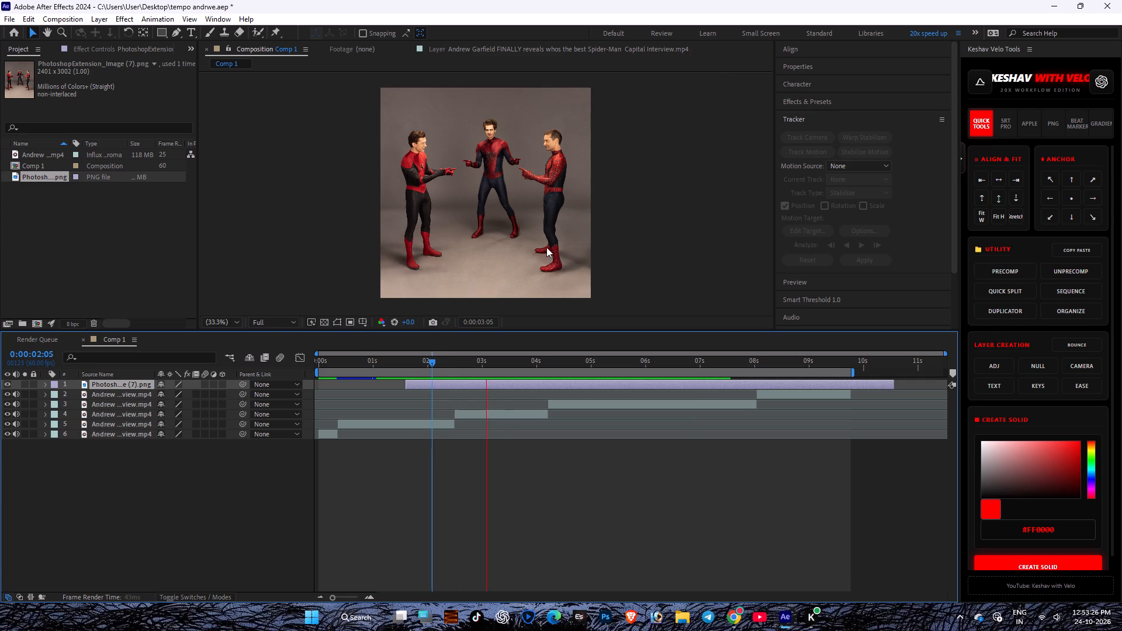
pyautogui.press('space')
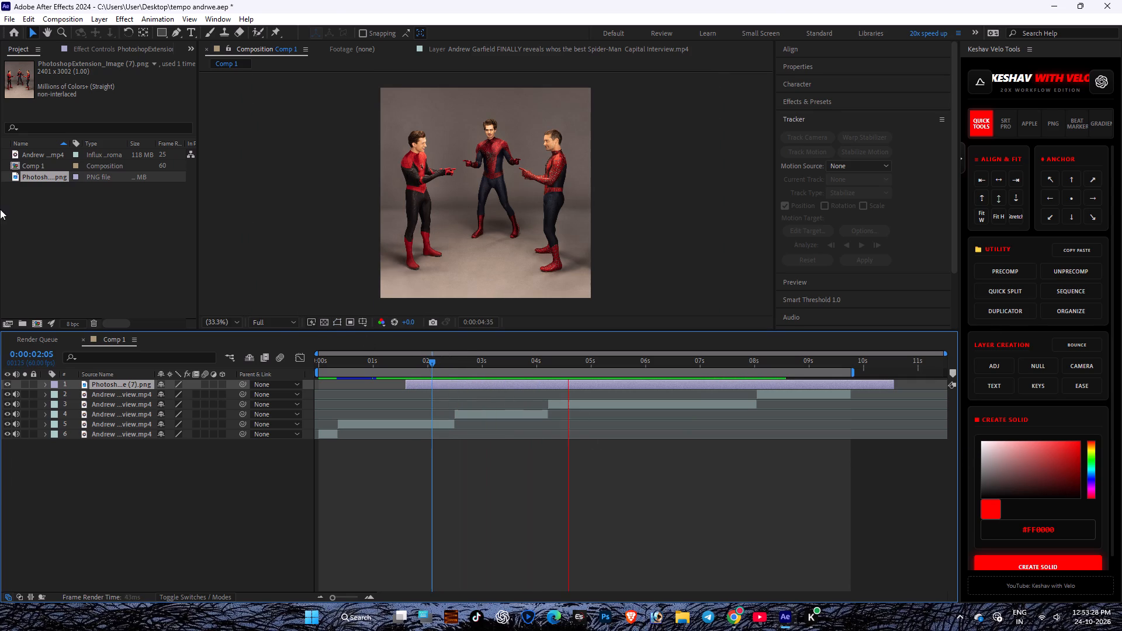
pyautogui.press('space')
pyautogui.press('space')
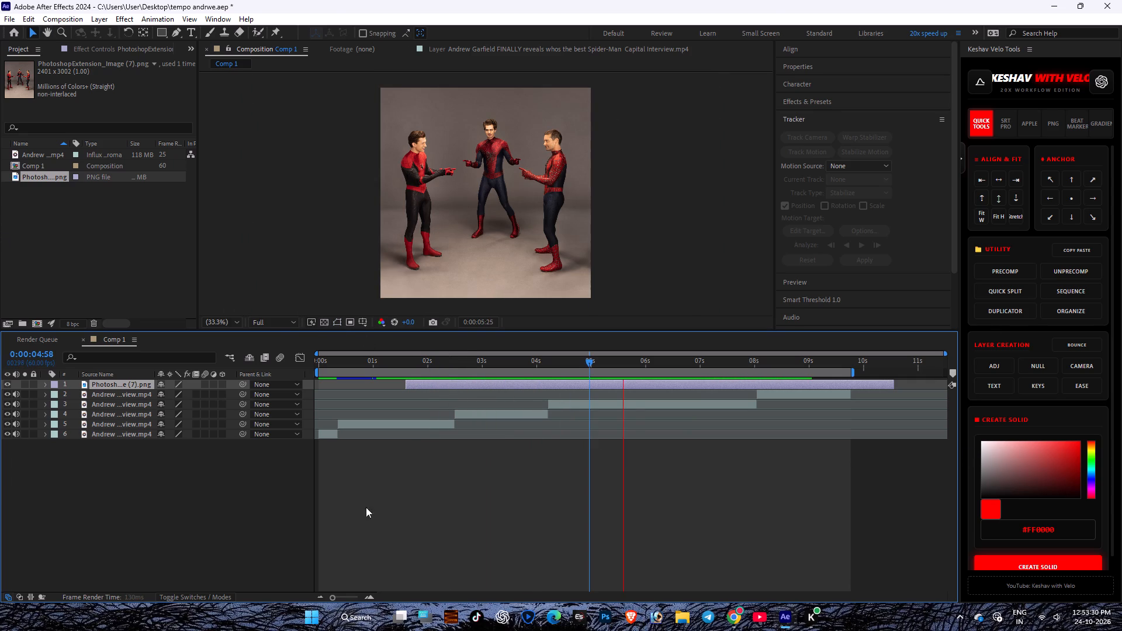
pyautogui.moveTo(573, 362); pyautogui.dragTo(568, 363)
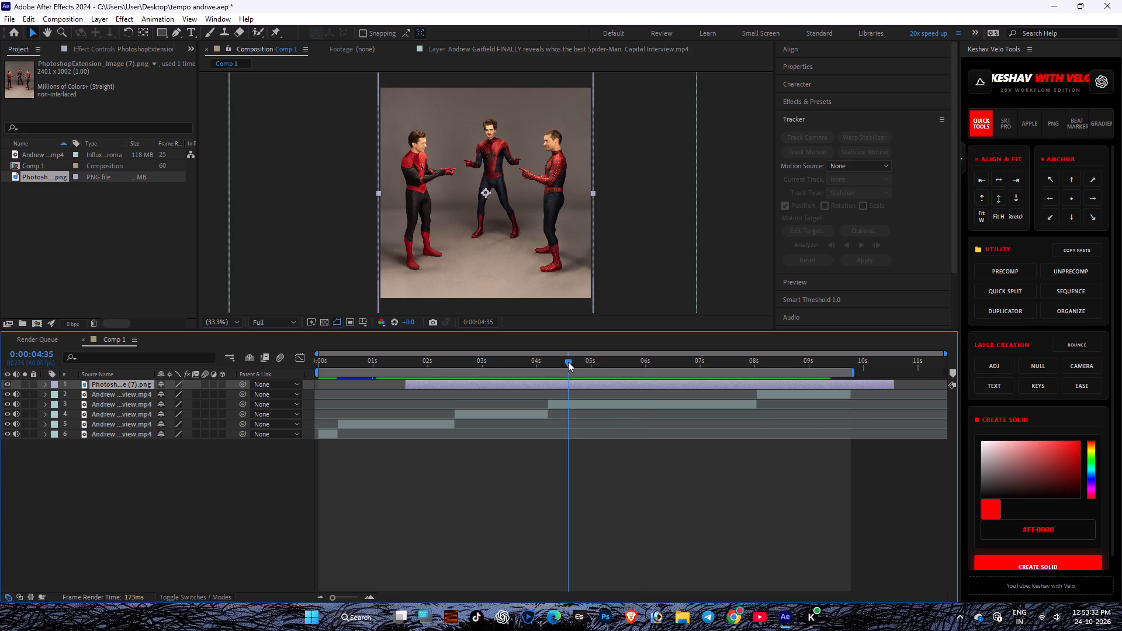
# Trim the end of the Spider-Man image layer back to about 5.2 seconds.
pyautogui.moveTo(891, 382); pyautogui.dragTo(612, 404)
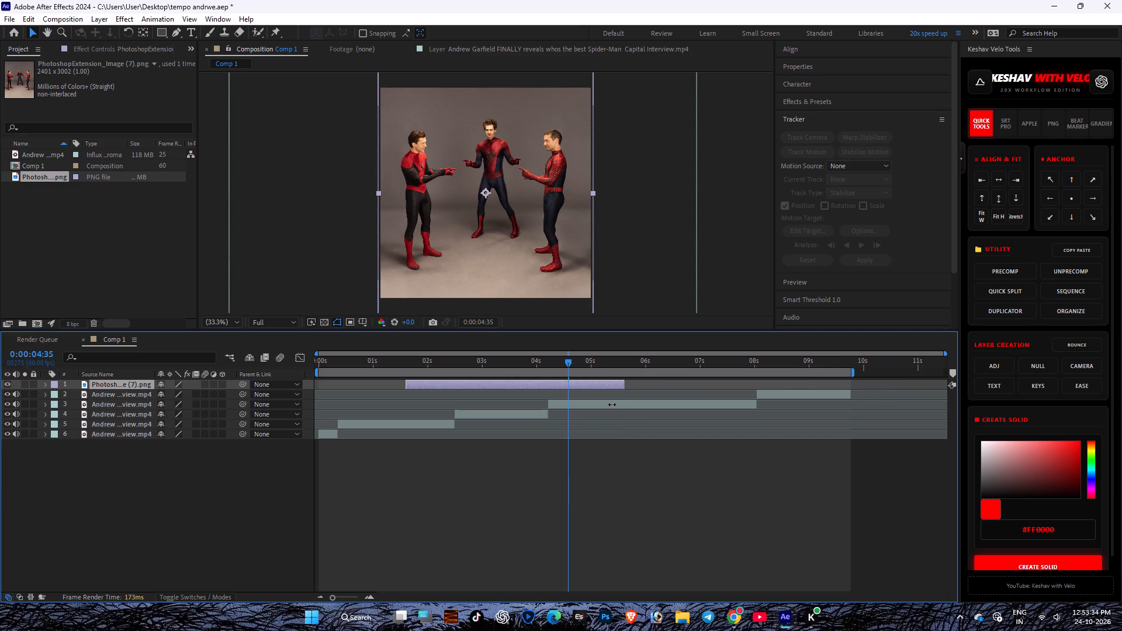
pyautogui.moveTo(612, 404); pyautogui.dragTo(597, 398)
# Reveal the audio waveform of the interview clip on layer 3.
pyautogui.click(594, 402)
pyautogui.press('l')
pyautogui.press('l')
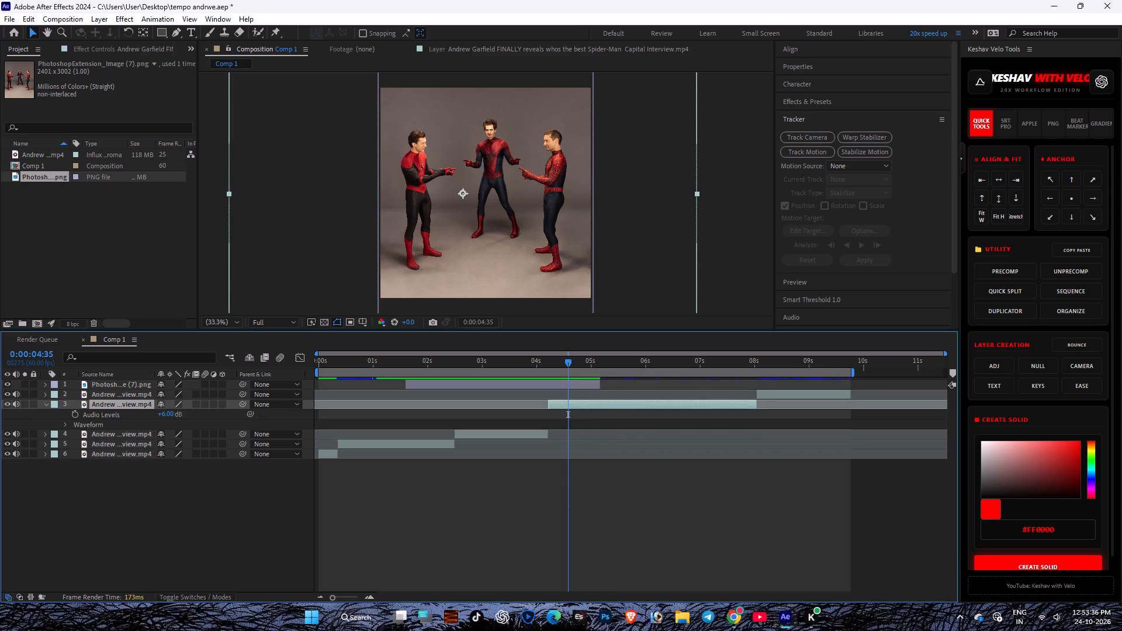
# Play back the section around the image's end, comparing the cut with the speech in layer 3's waveform.
pyautogui.press('space')
pyautogui.press('space')
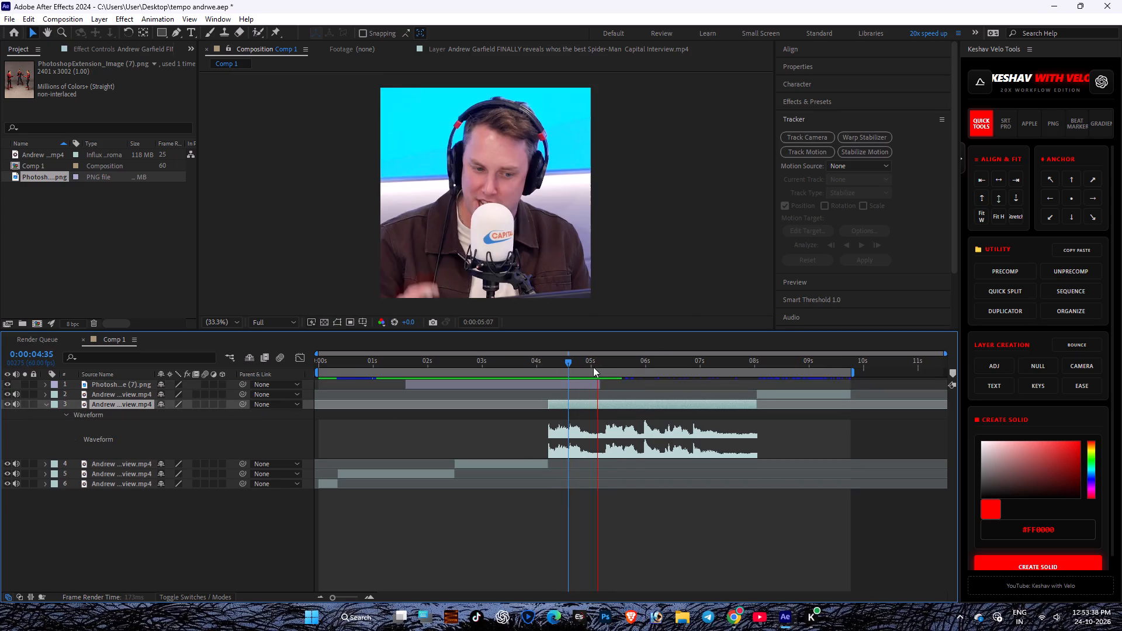
pyautogui.moveTo(579, 362); pyautogui.dragTo(522, 362)
pyautogui.press('space')
pyautogui.press('space')
pyautogui.press('space')
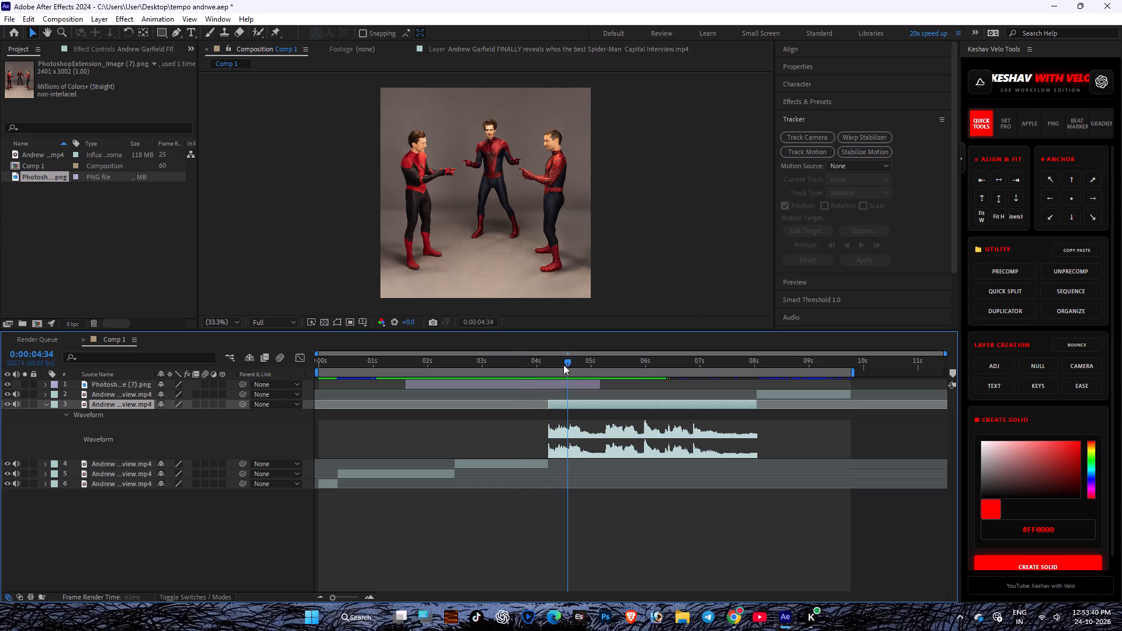
pyautogui.scroll(1, 0, 0)
pyautogui.press('space')
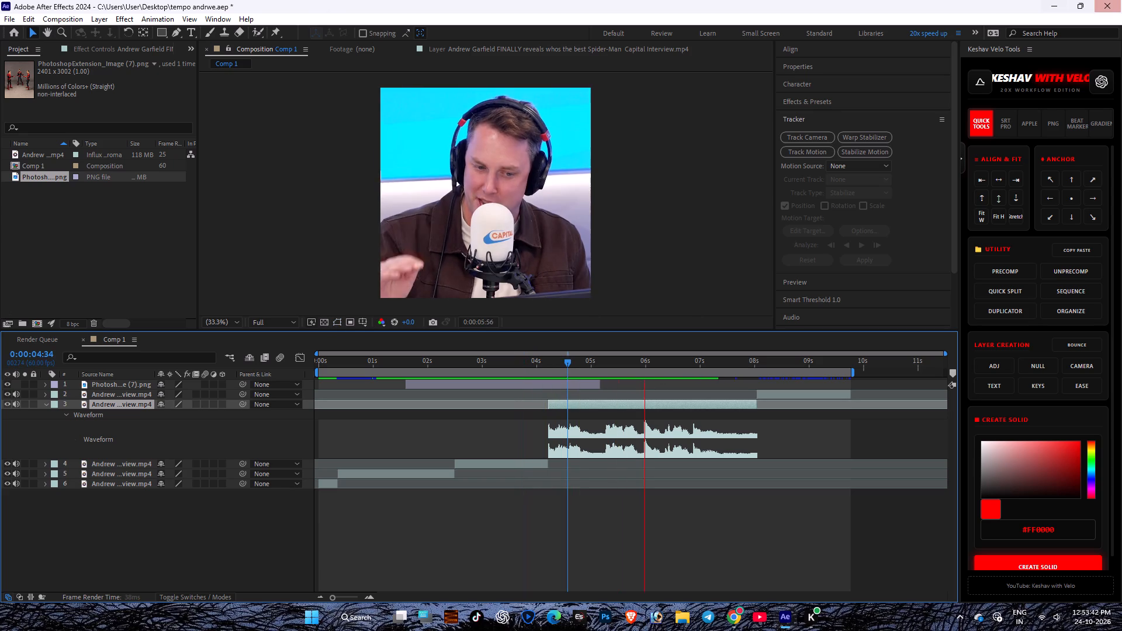
pyautogui.click(561, 365)
pyautogui.press('space')
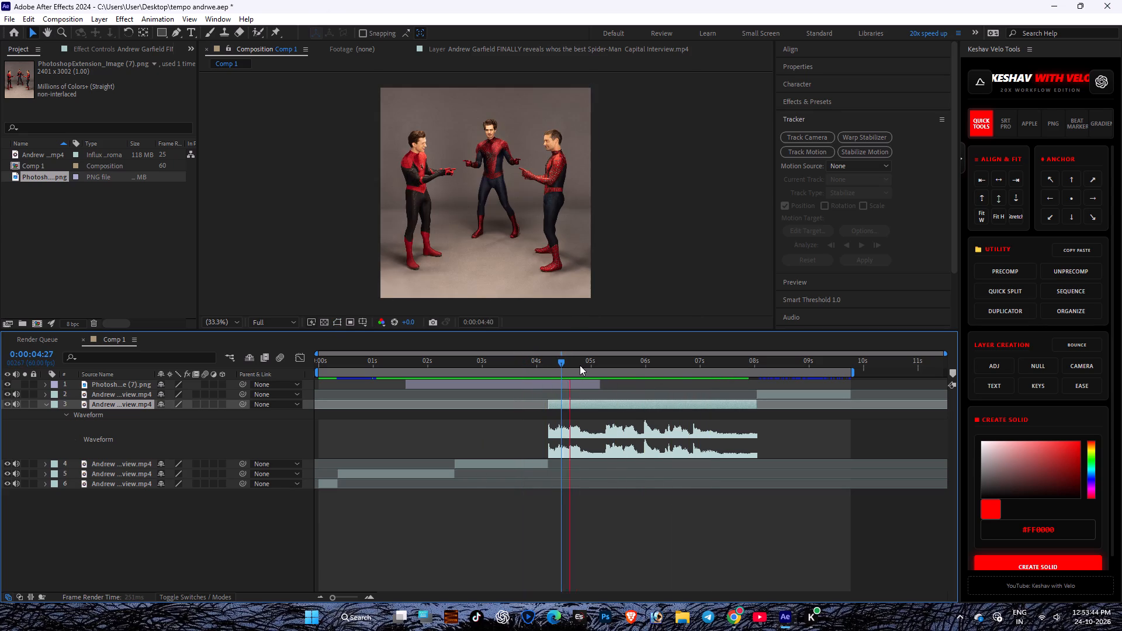
pyautogui.press('space')
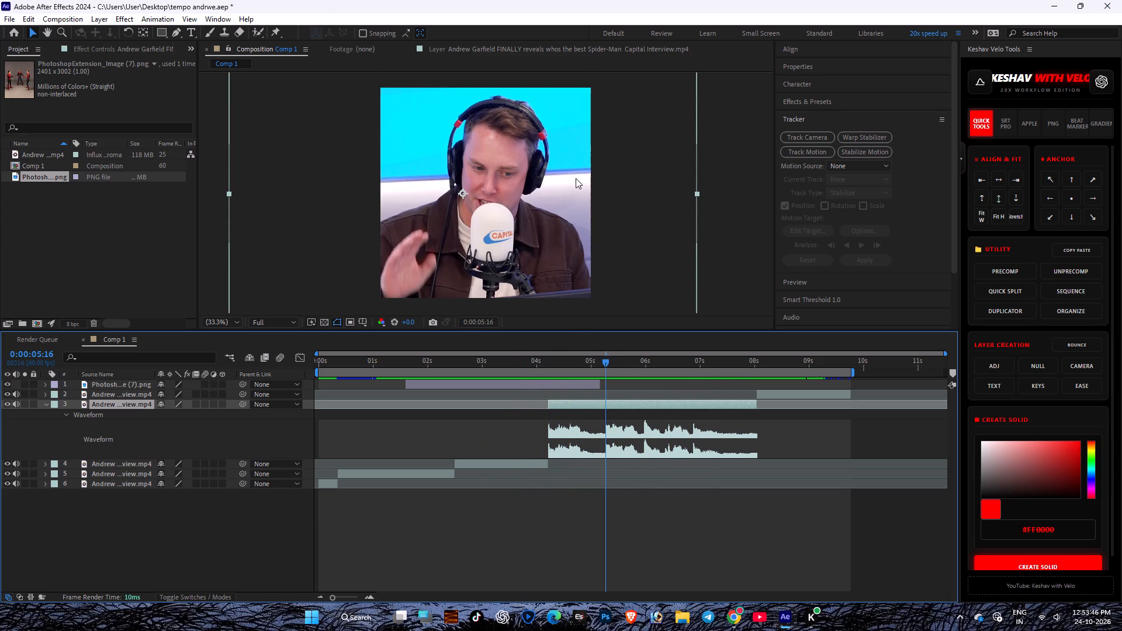
pyautogui.press('space')
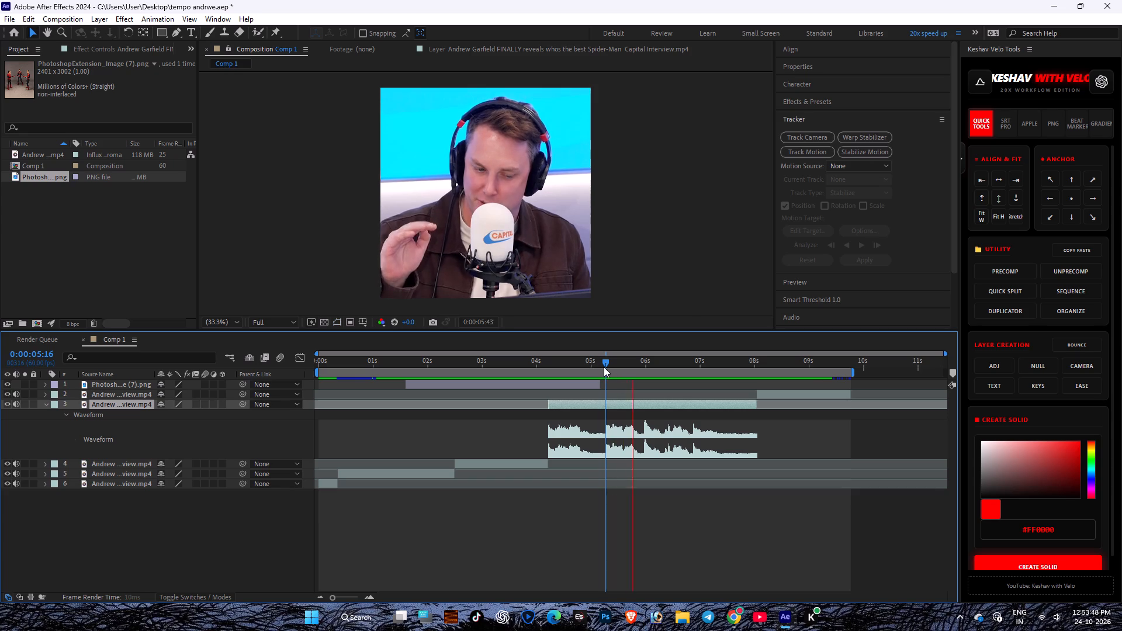
pyautogui.moveTo(598, 362); pyautogui.dragTo(587, 365)
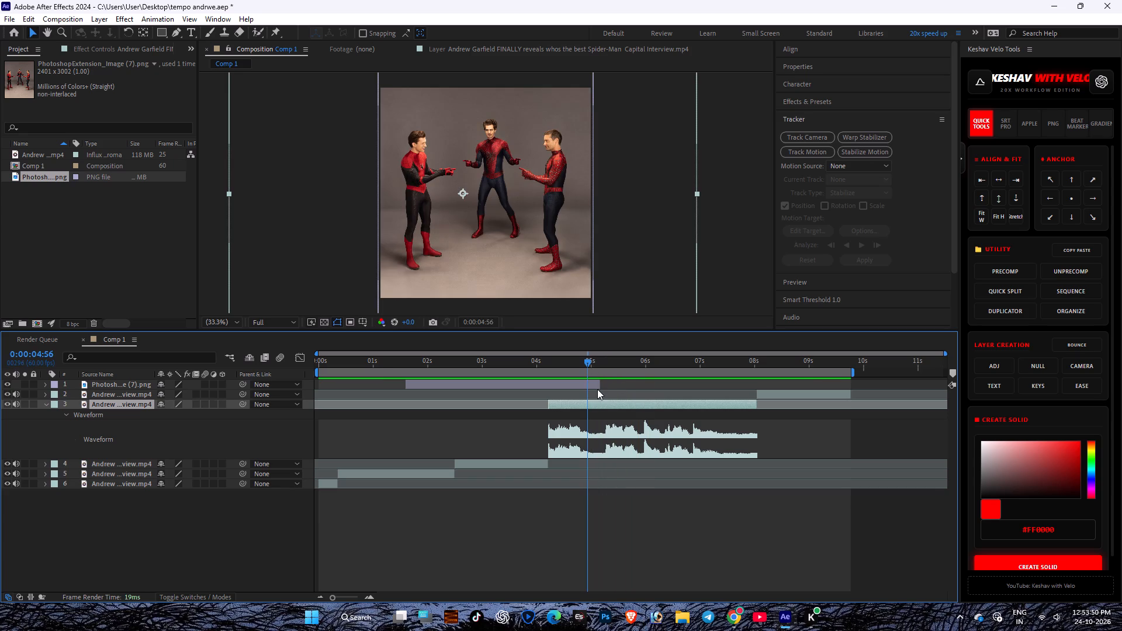
# Trim the image layer's end to about 0:00:05:03, in the speech pause, and check the cut.
pyautogui.moveTo(597, 383); pyautogui.dragTo(591, 383)
pyautogui.press('space')
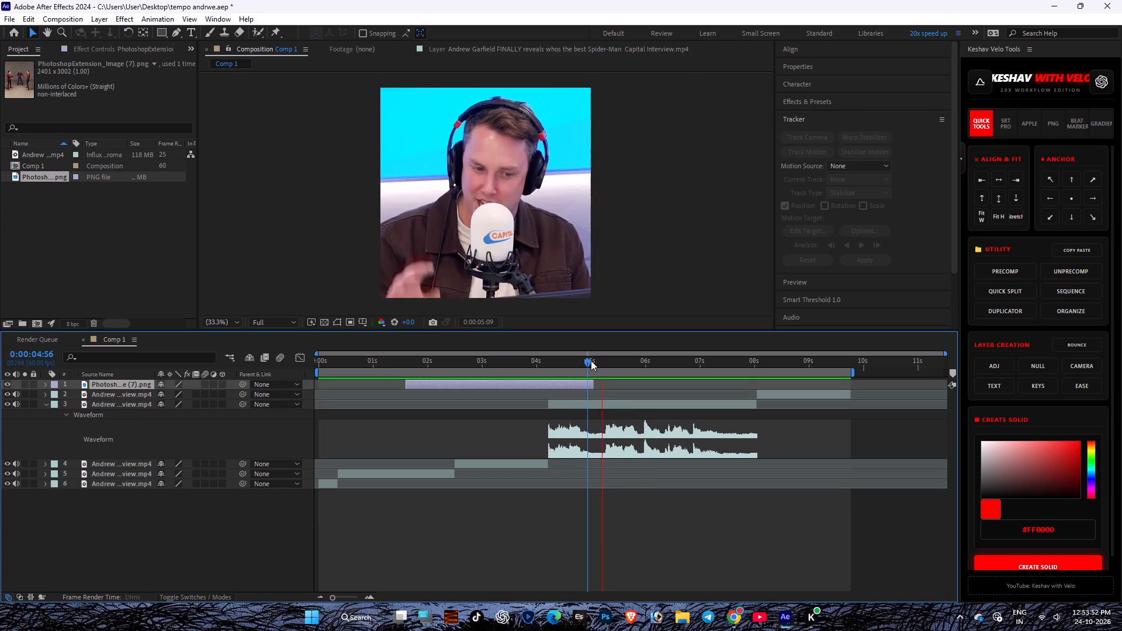
pyautogui.moveTo(587, 363); pyautogui.dragTo(594, 366)
pyautogui.press('space')
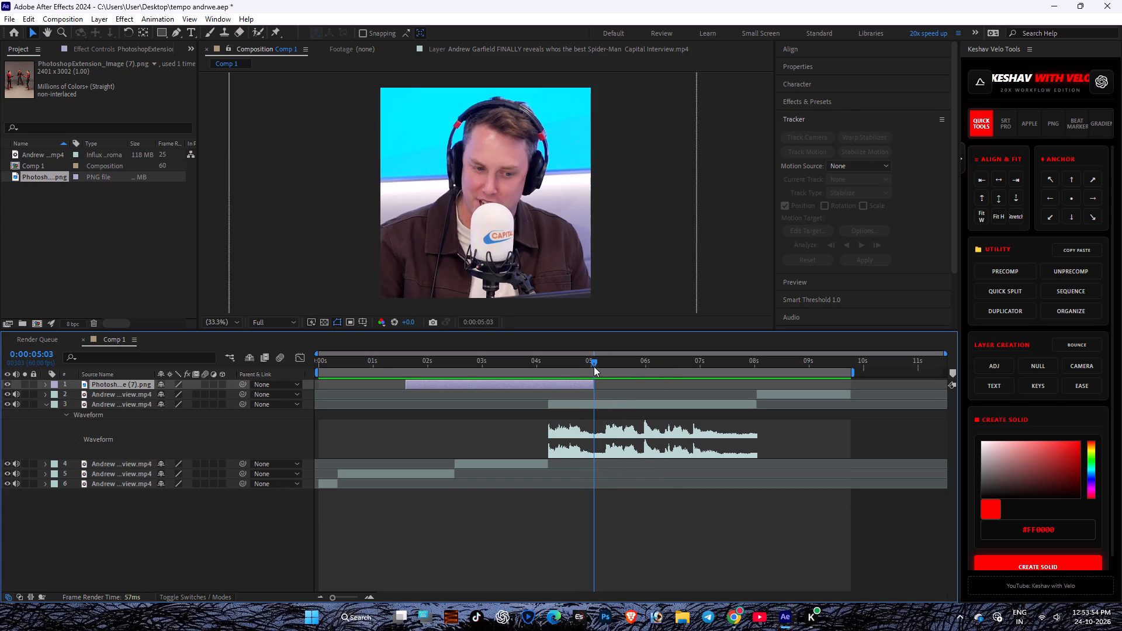
pyautogui.moveTo(594, 366); pyautogui.dragTo(577, 366)
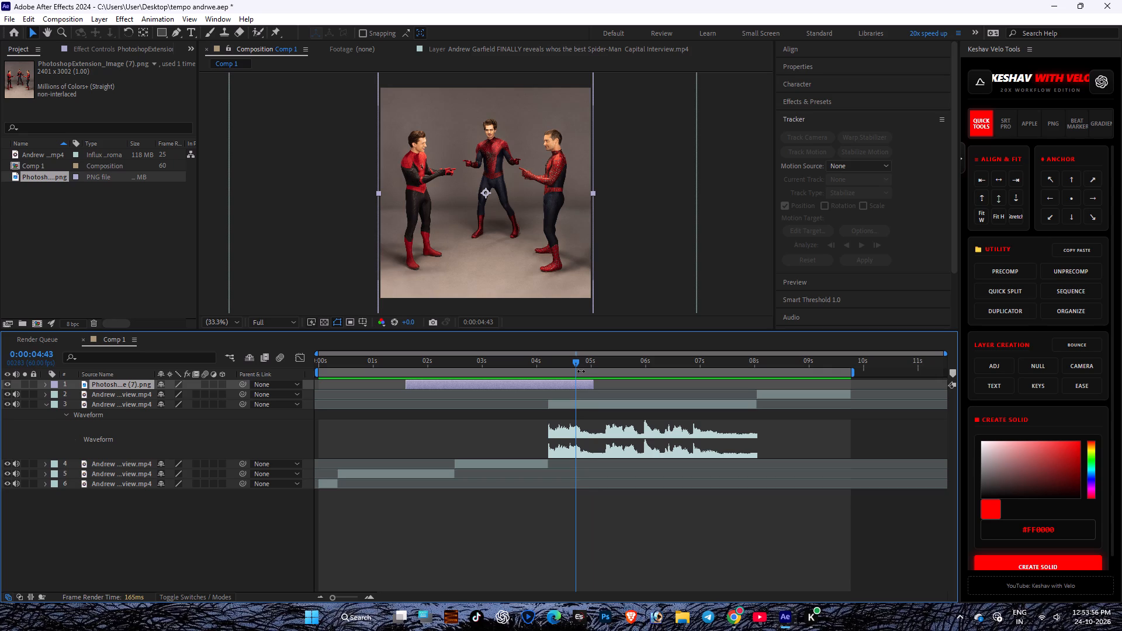
# Play the composition from the beginning and save the project.
pyautogui.moveTo(578, 362); pyautogui.dragTo(0, 379)
pyautogui.press('space')
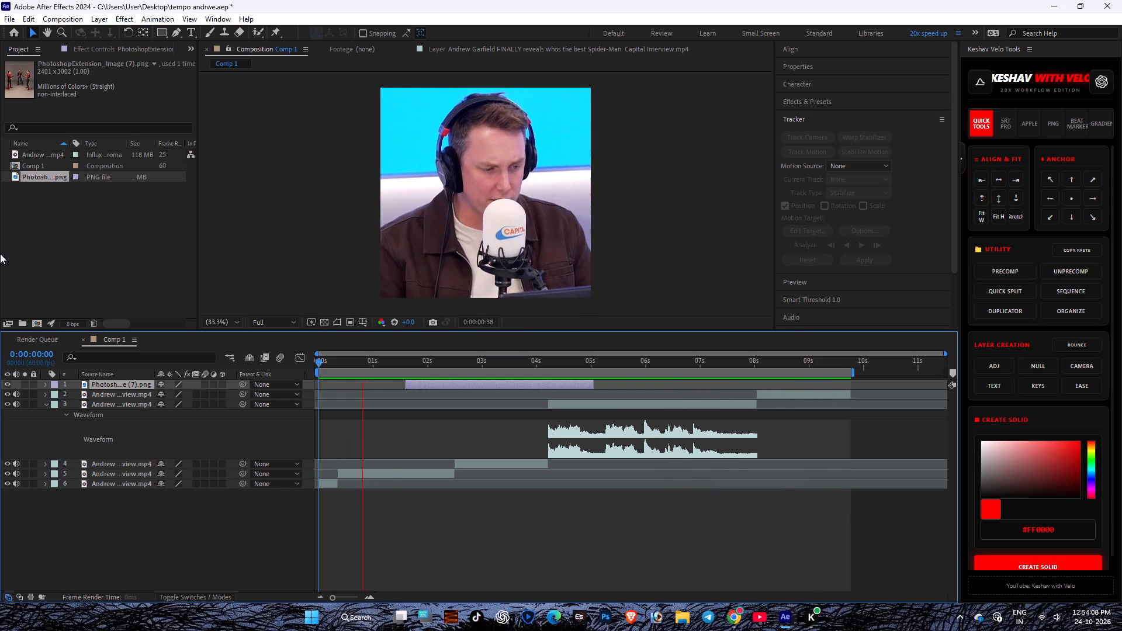
pyautogui.hotkey('ctrl', 's')
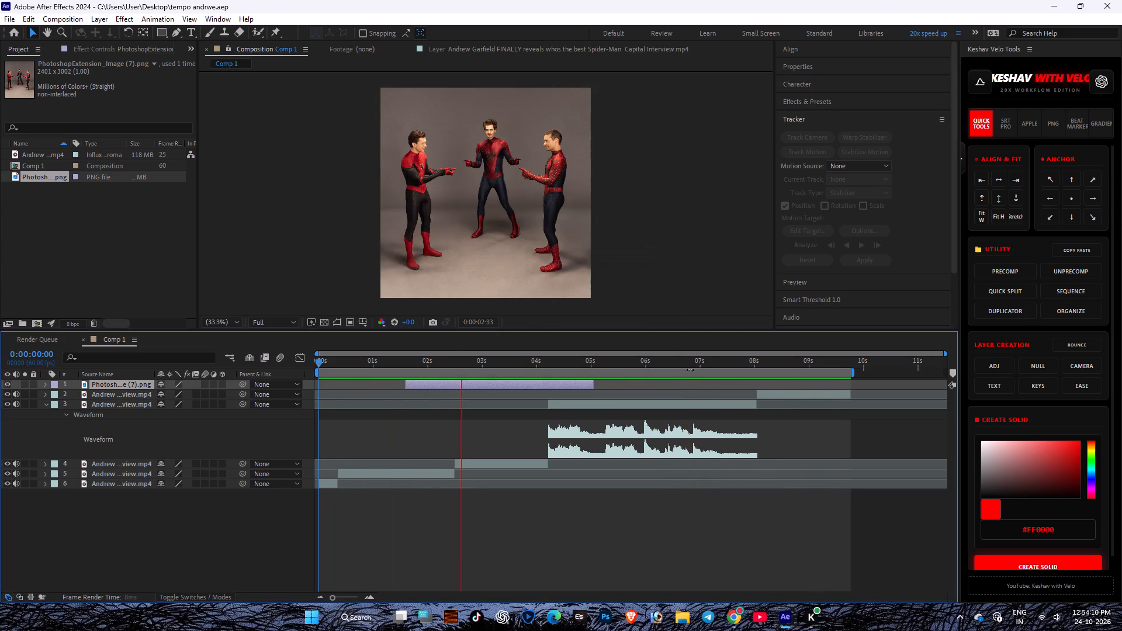
# Track layer 3 with Stabilize Motion from its first frame, placing the track point on the man's nose with an enlarged search region, and analyze forward.
pyautogui.moveTo(685, 359); pyautogui.dragTo(708, 360)
pyautogui.moveTo(706, 360); pyautogui.dragTo(757, 360)
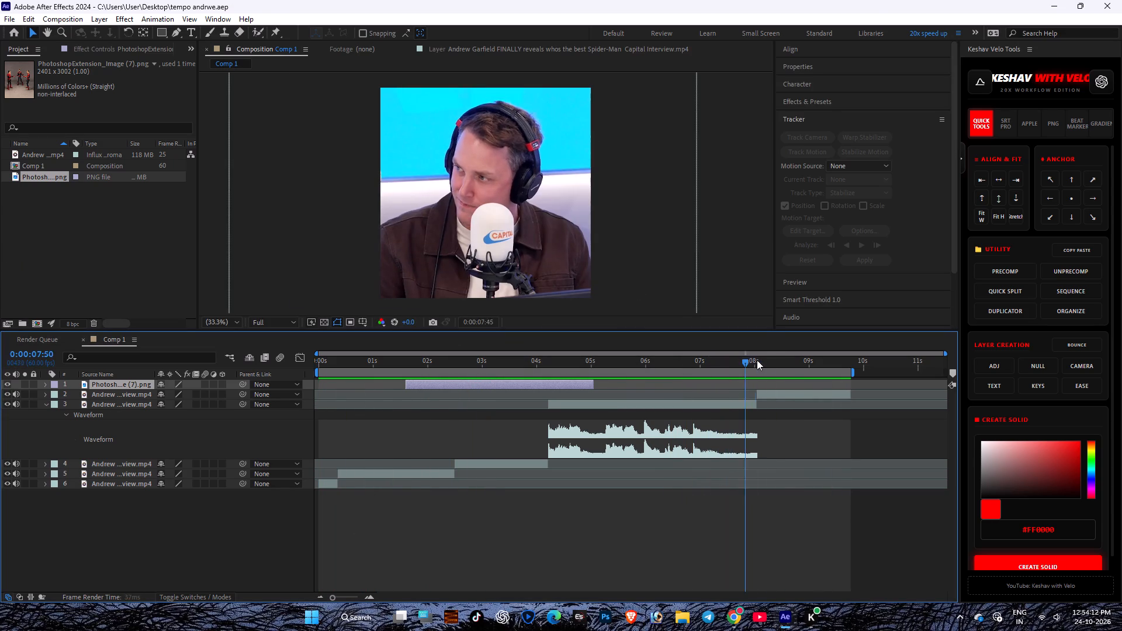
pyautogui.moveTo(757, 360); pyautogui.dragTo(638, 414)
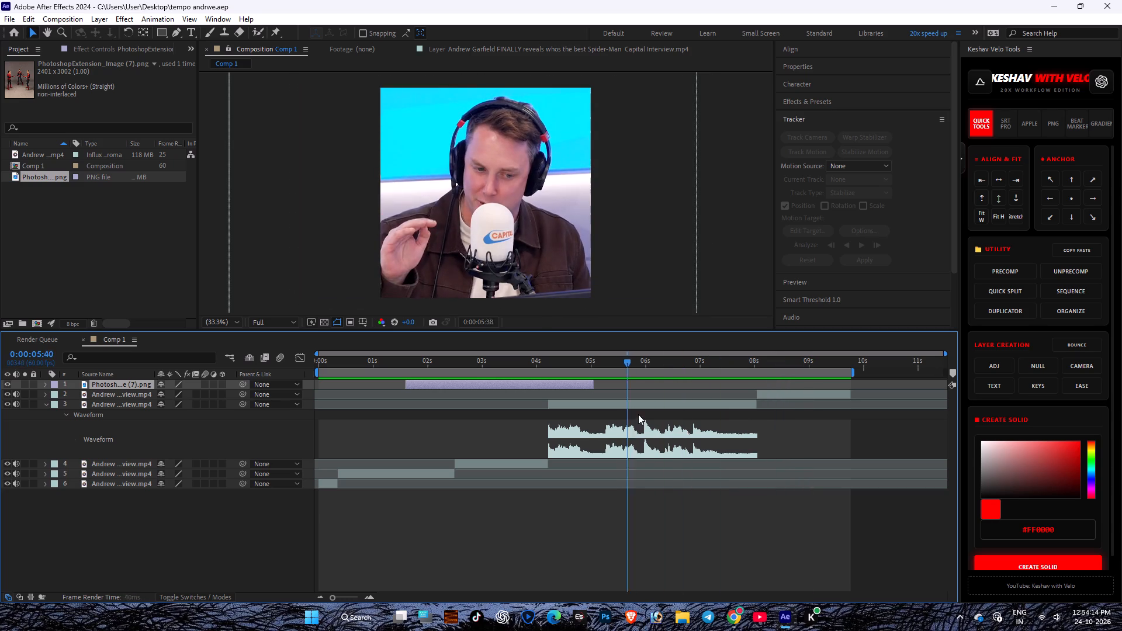
pyautogui.moveTo(638, 414); pyautogui.dragTo(557, 418)
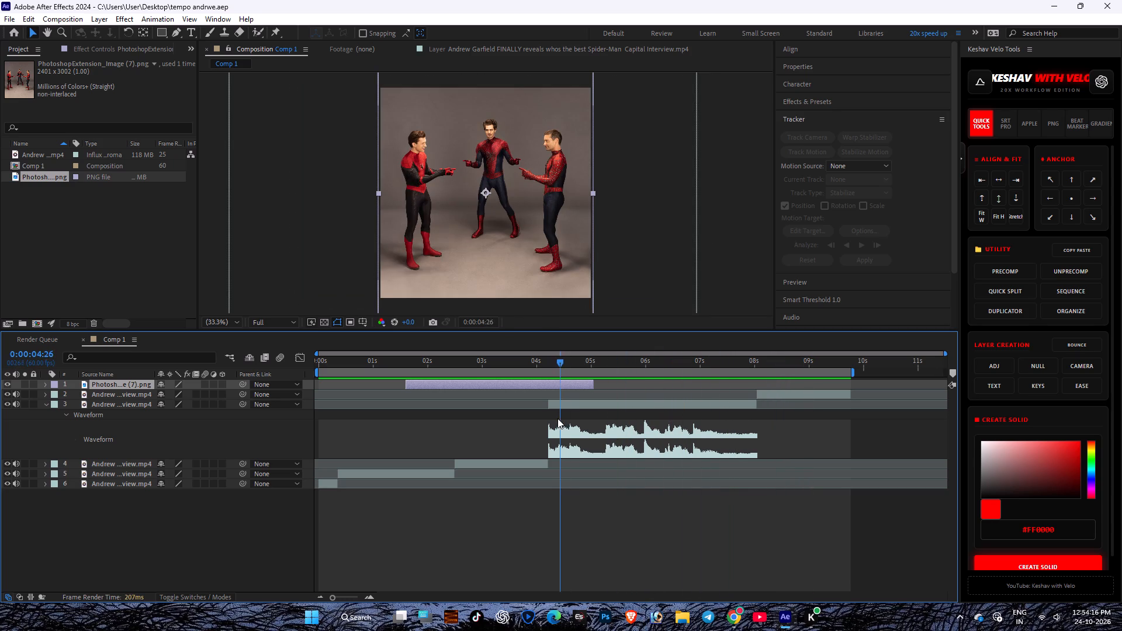
pyautogui.moveTo(557, 418); pyautogui.dragTo(552, 413)
pyautogui.click(572, 406)
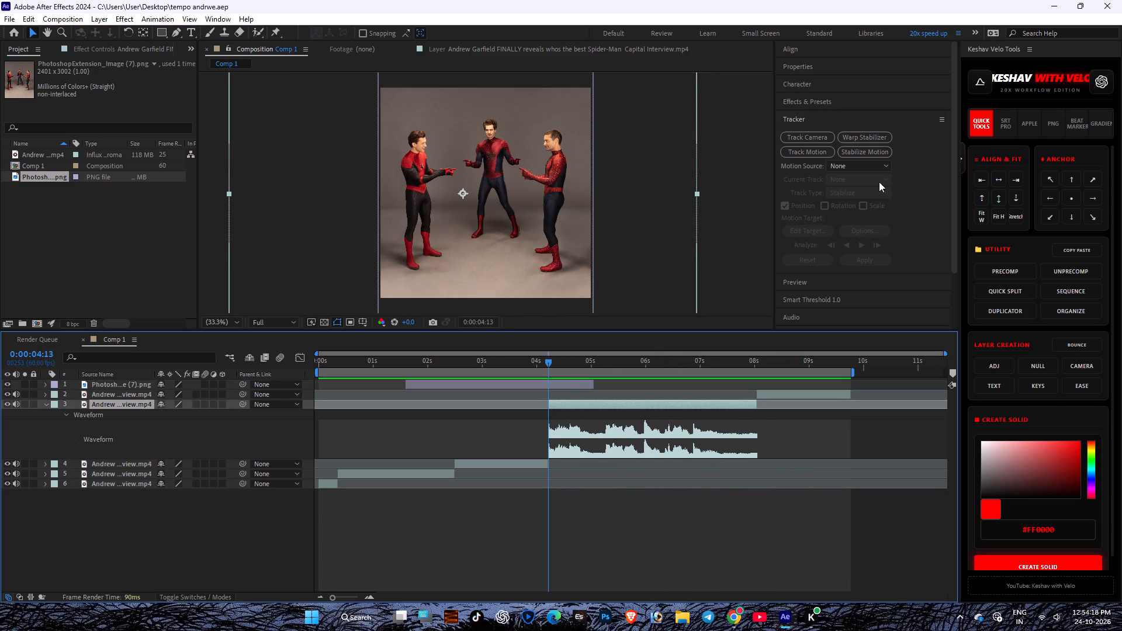
pyautogui.click(866, 156)
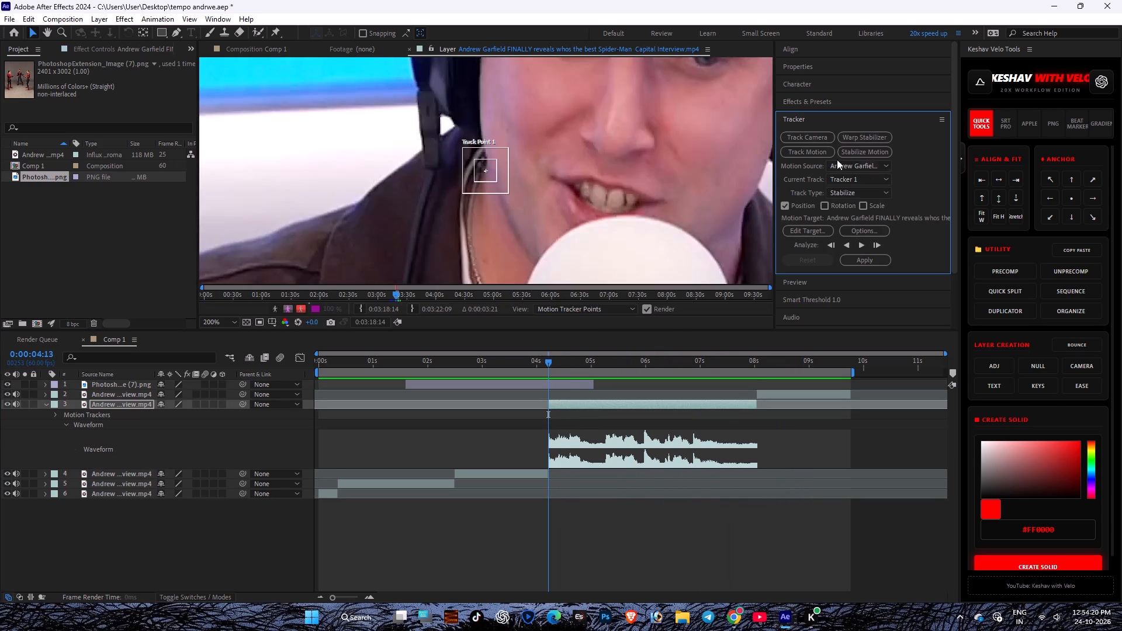
pyautogui.click(508, 175)
pyautogui.moveTo(505, 177); pyautogui.dragTo(629, 150)
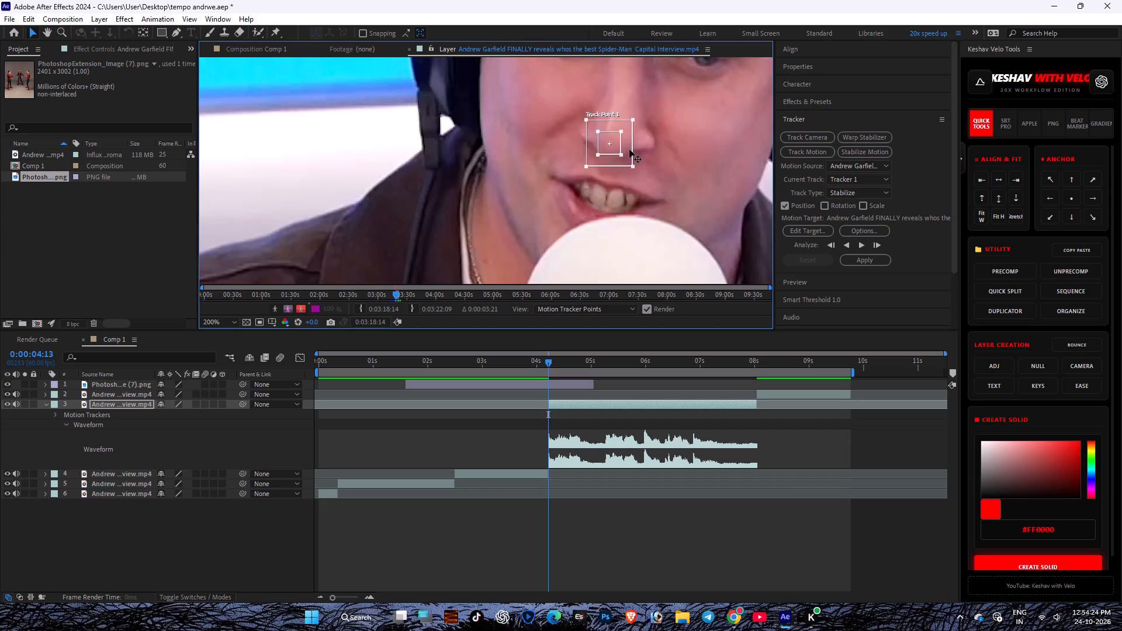
pyautogui.moveTo(632, 167); pyautogui.dragTo(651, 183)
pyautogui.moveTo(631, 155); pyautogui.dragTo(639, 155)
pyautogui.click(861, 241)
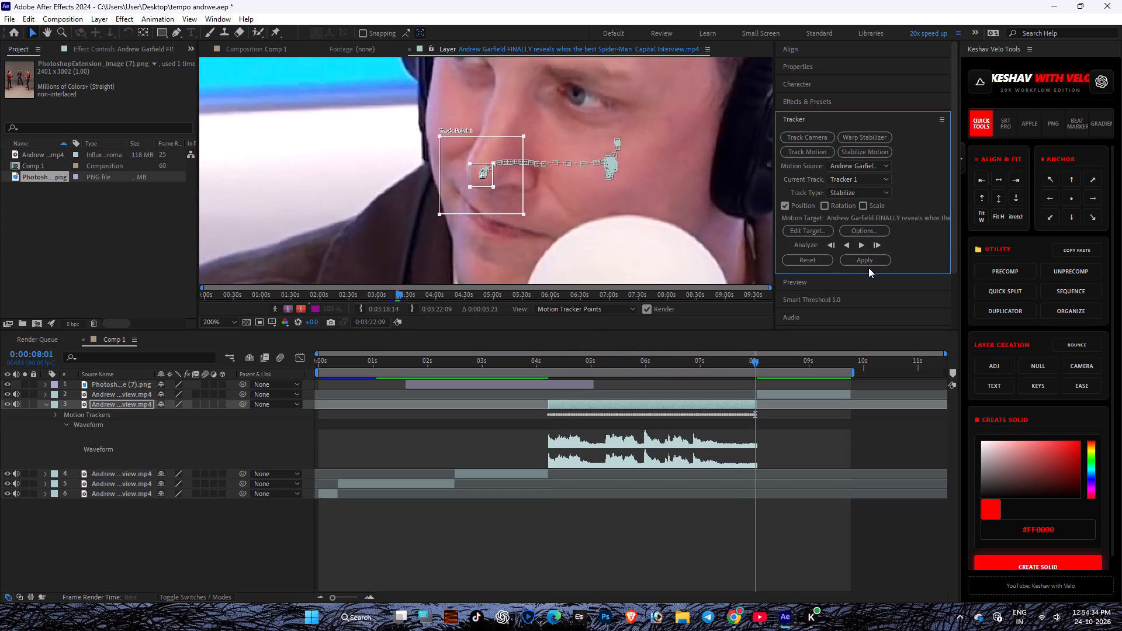
# Apply the stabilization to layer 3 in the X and Y dimensions and collapse the layer's properties.
pyautogui.click(868, 264)
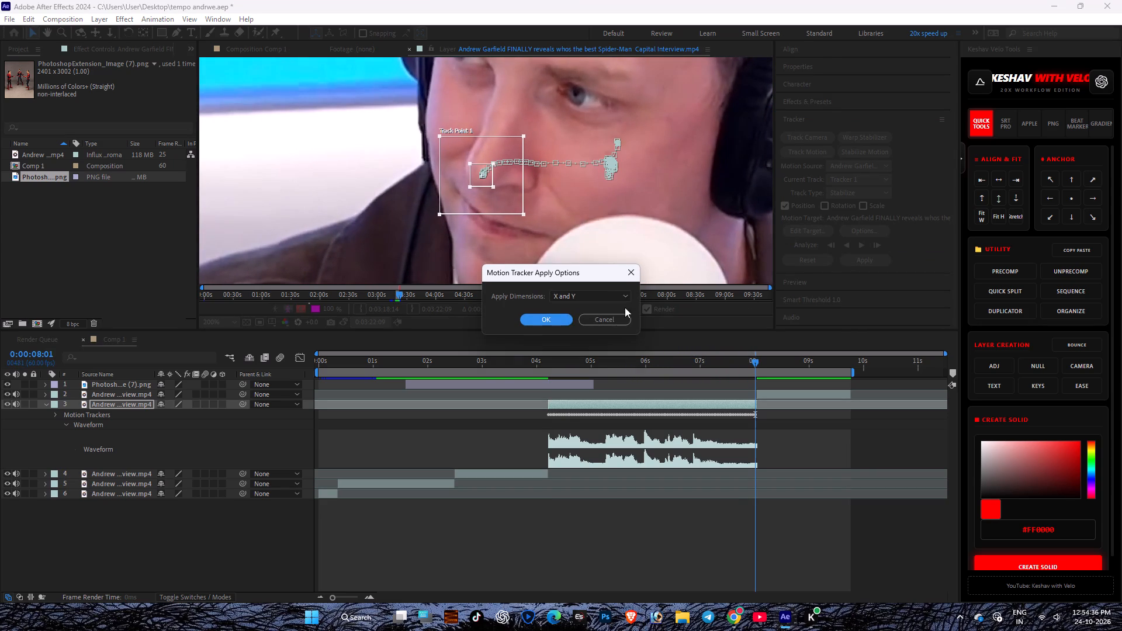
pyautogui.click(554, 320)
pyautogui.press('u')
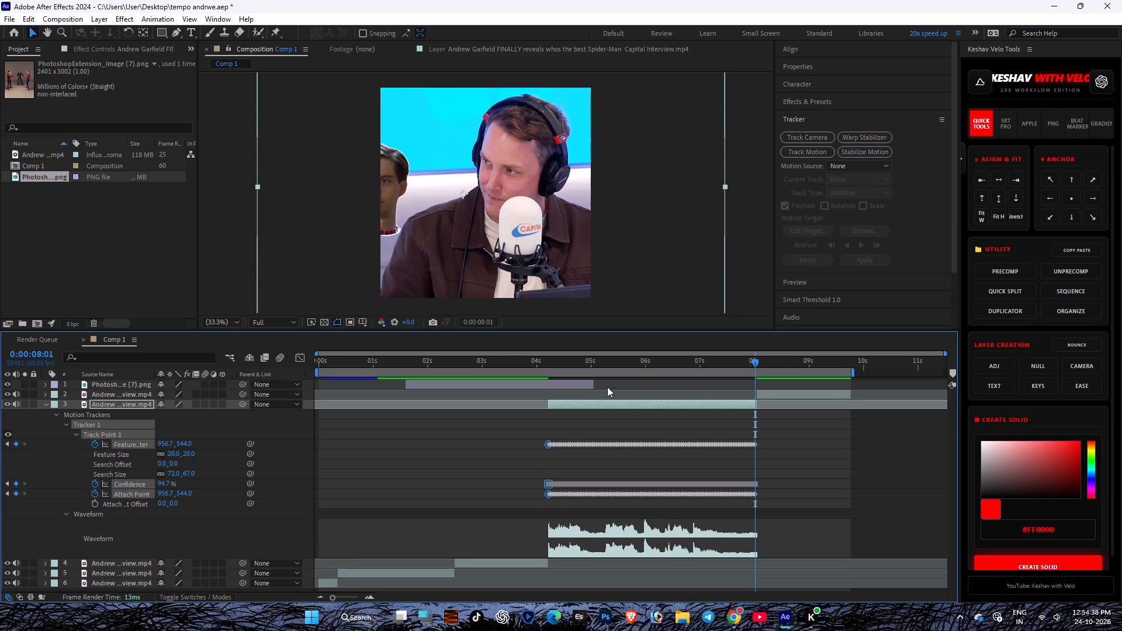
pyautogui.press('u')
pyautogui.click(0, 505)
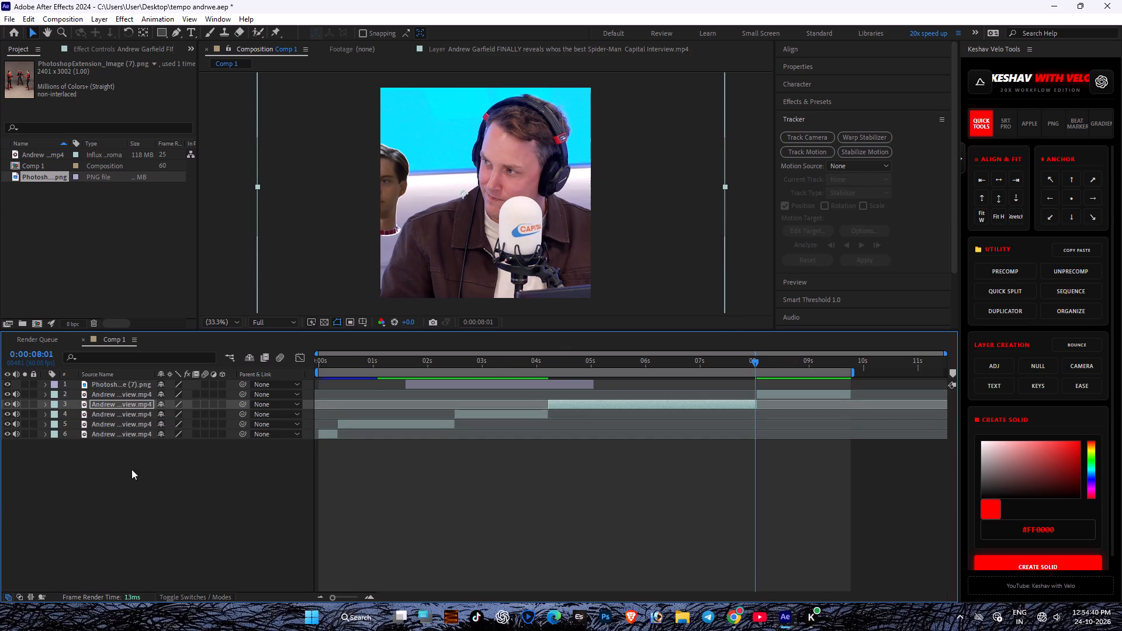
pyautogui.moveTo(131, 469); pyautogui.dragTo(139, 468)
# Enable motion blur on all six layers.
pyautogui.moveTo(206, 386); pyautogui.dragTo(207, 464)
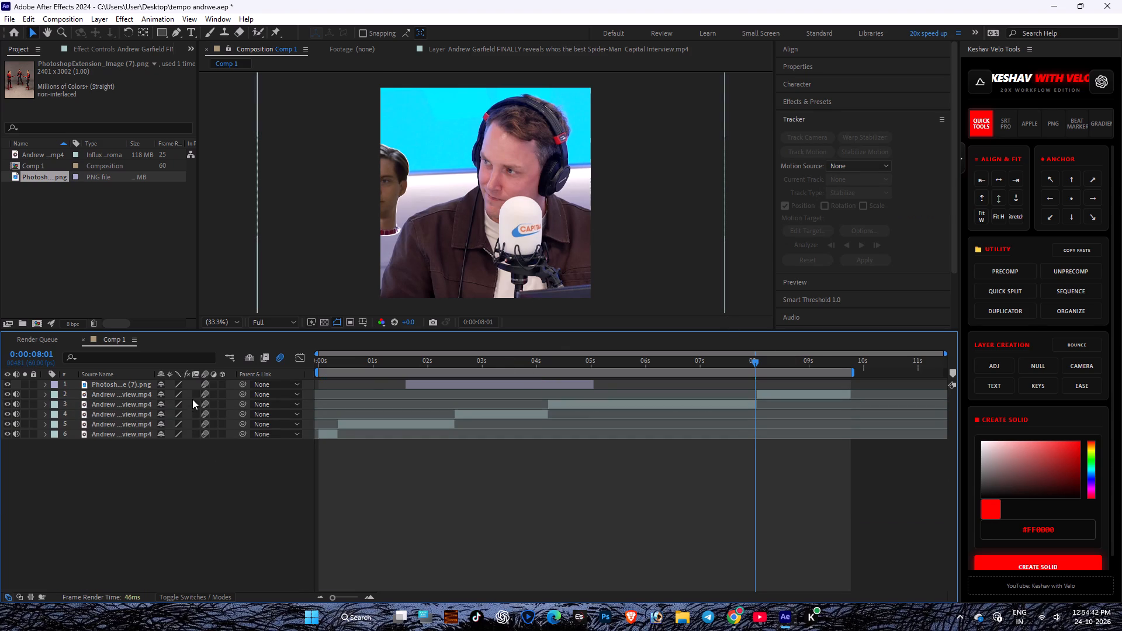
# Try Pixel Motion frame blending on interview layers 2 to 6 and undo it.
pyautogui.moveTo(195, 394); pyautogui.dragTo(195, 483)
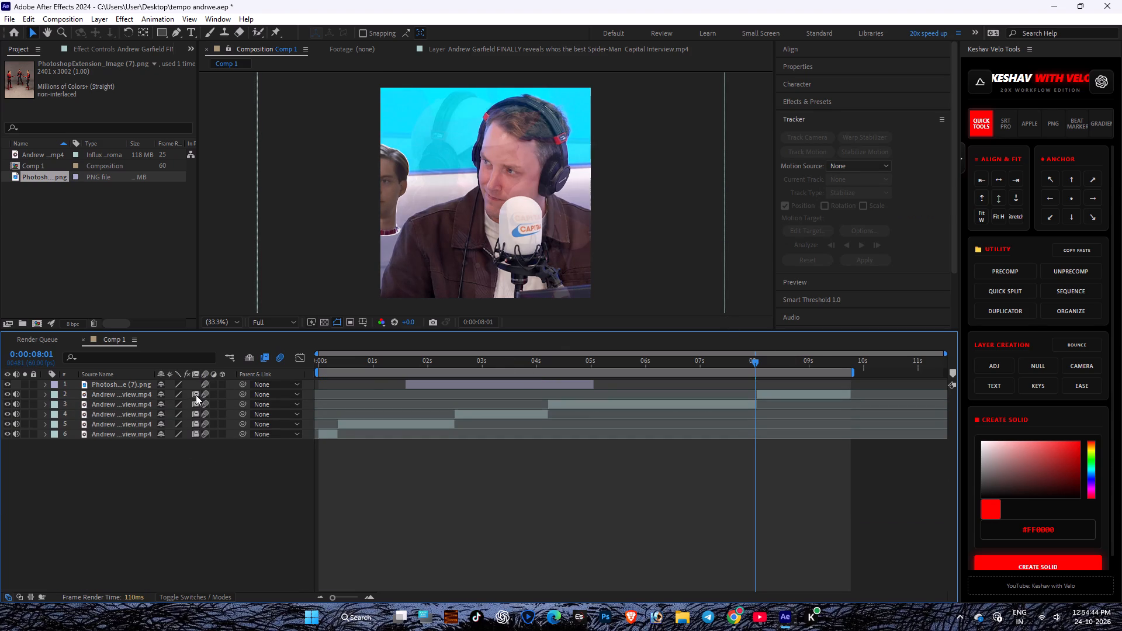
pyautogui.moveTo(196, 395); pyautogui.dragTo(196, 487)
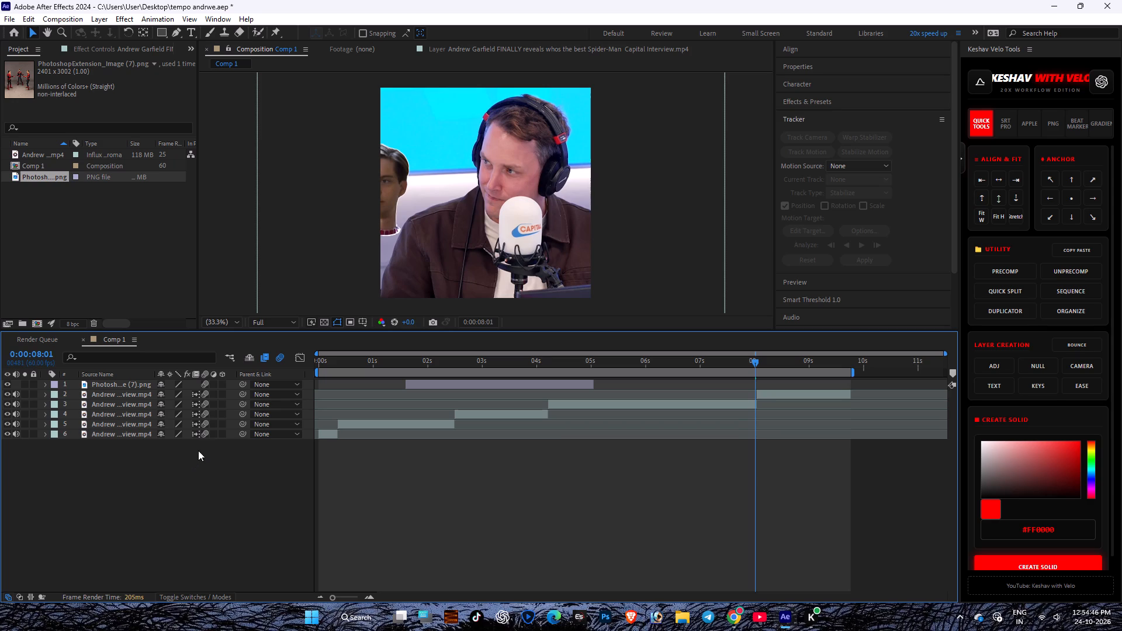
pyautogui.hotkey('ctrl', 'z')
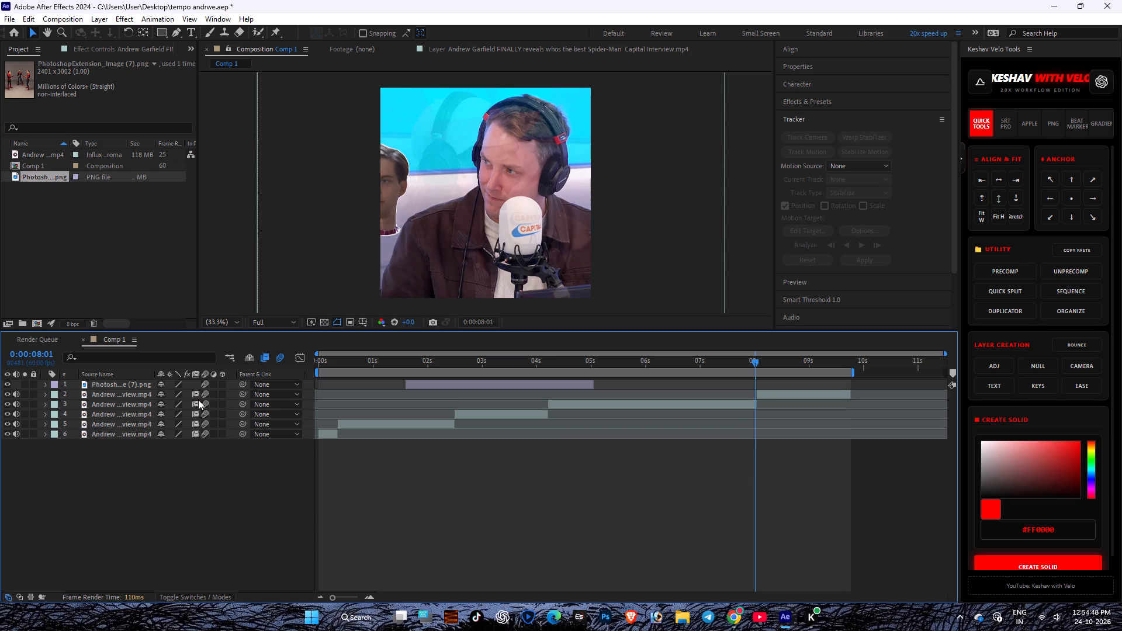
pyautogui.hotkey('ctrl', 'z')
# Set frame blending to Pixel Motion on the interview layers 2 to 6.
pyautogui.moveTo(198, 391); pyautogui.dragTo(208, 447)
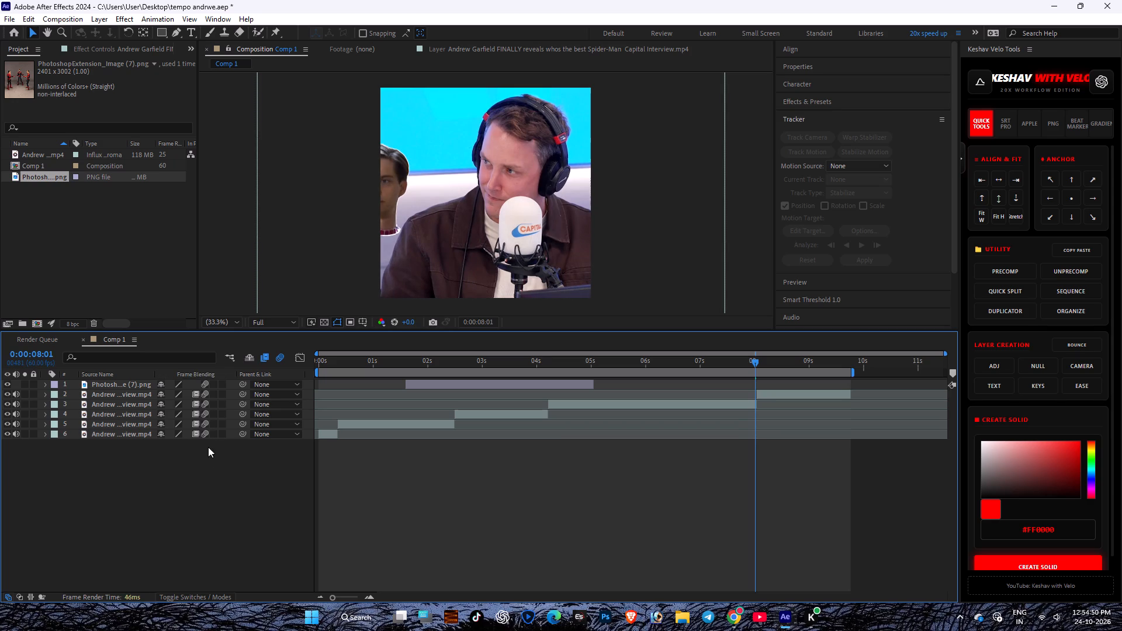
pyautogui.moveTo(208, 447); pyautogui.dragTo(211, 456)
pyautogui.moveTo(199, 393); pyautogui.dragTo(199, 454)
# Split the first interview clip on layer 6 at 0:00:00:19 and turn off frame blending on its short end piece.
pyautogui.moveTo(393, 366); pyautogui.dragTo(245, 386)
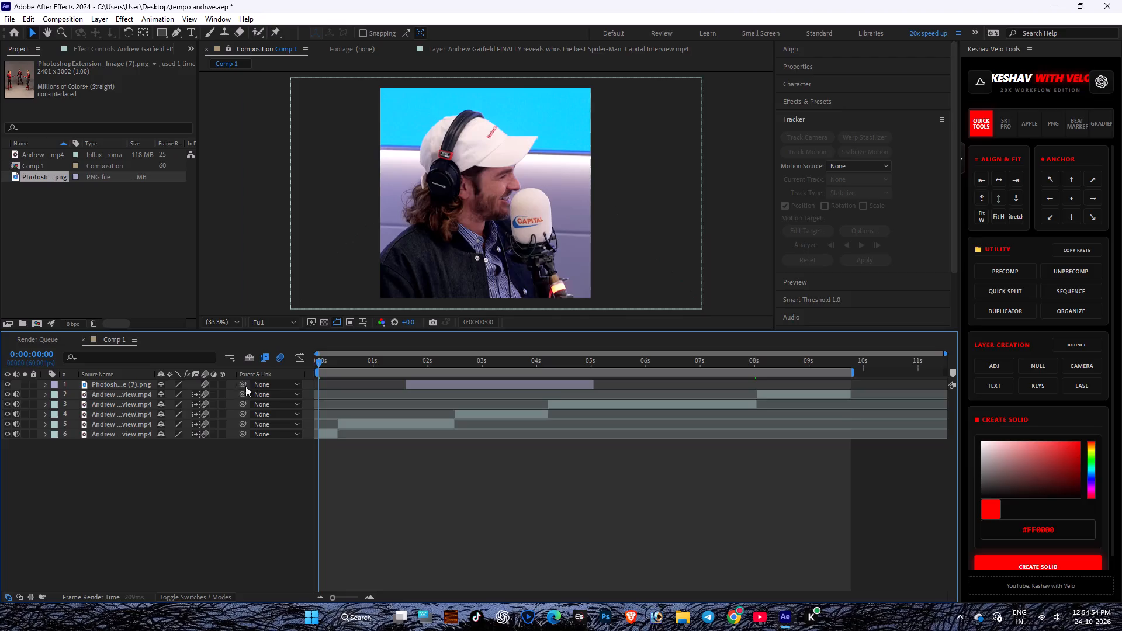
pyautogui.moveTo(245, 386); pyautogui.dragTo(328, 380)
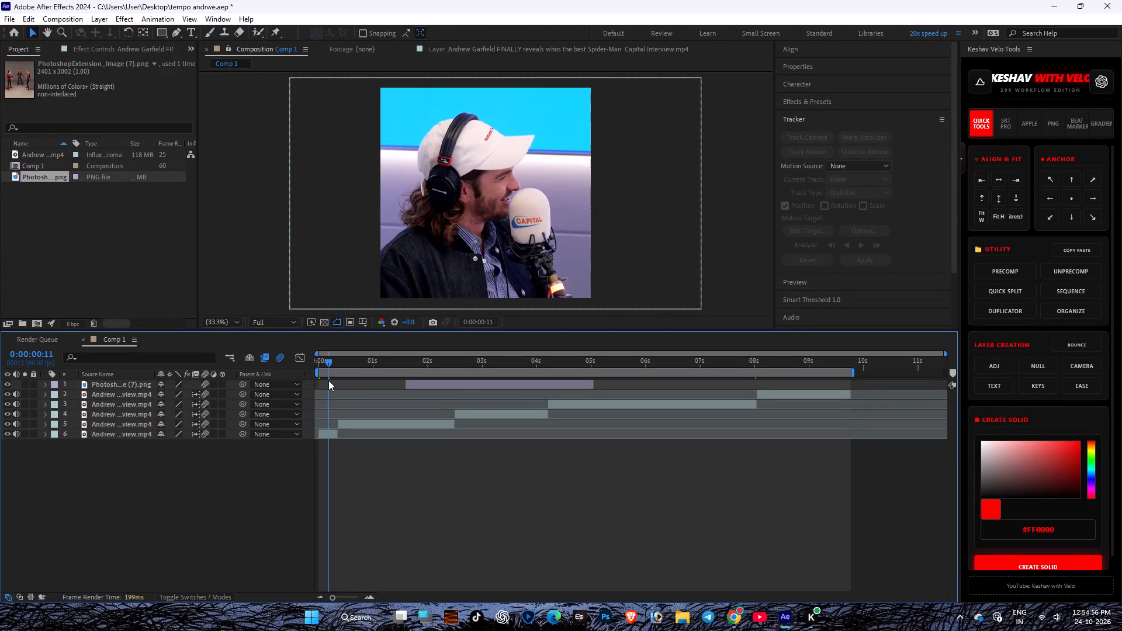
pyautogui.moveTo(328, 380); pyautogui.dragTo(336, 383)
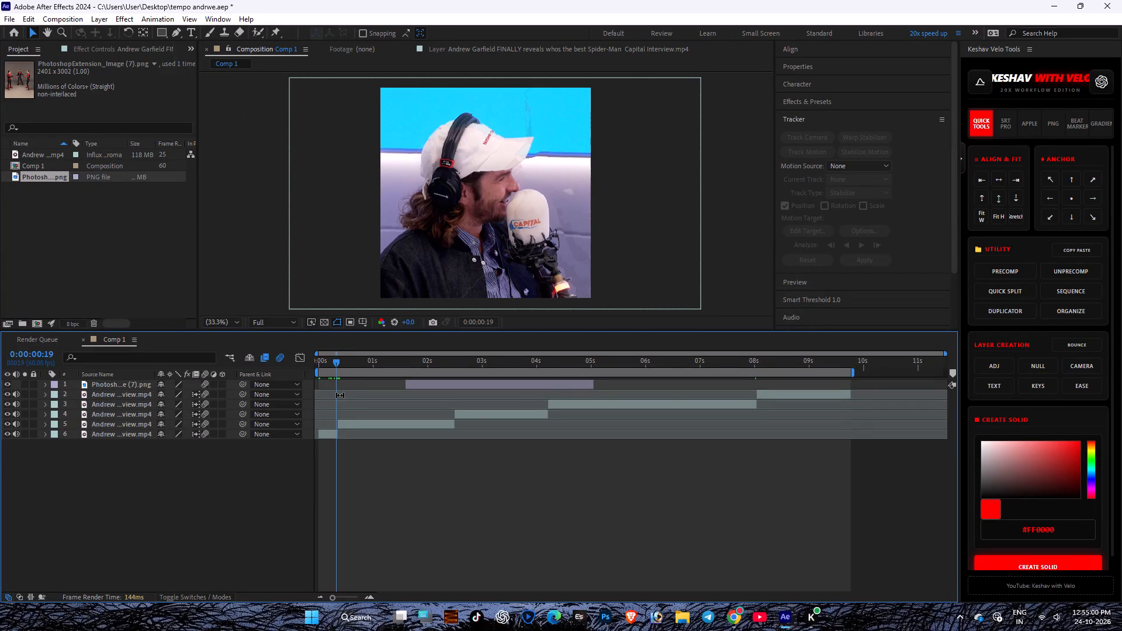
pyautogui.keyDown('alt'); pyautogui.scroll(5, 347, 428); pyautogui.keyUp('alt')
pyautogui.moveTo(320, 365); pyautogui.dragTo(79, 391)
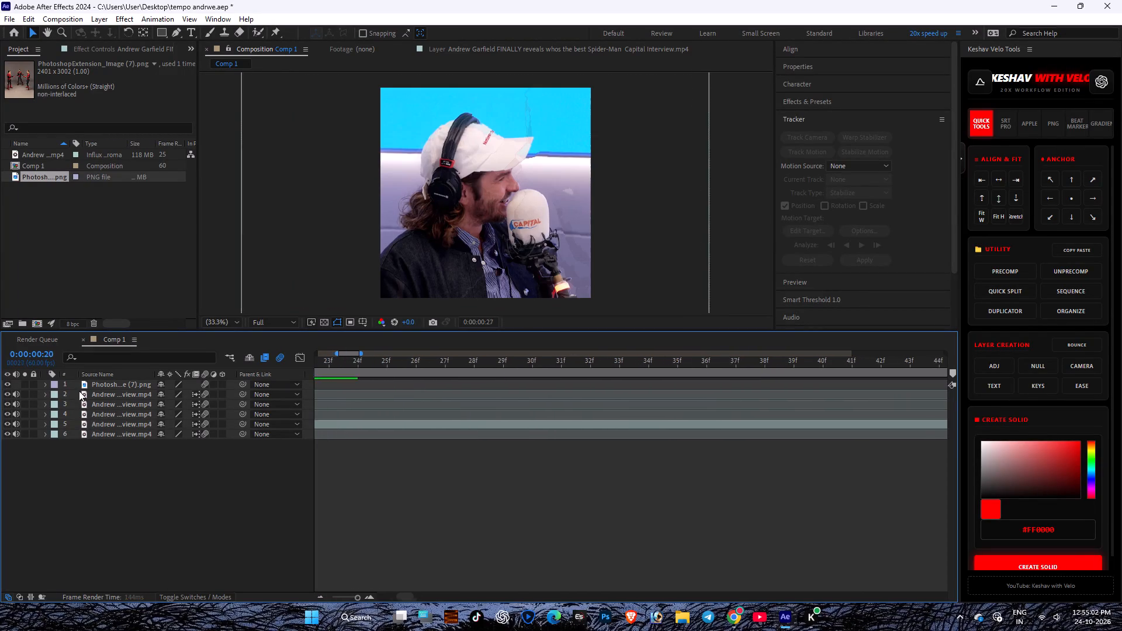
pyautogui.moveTo(79, 391); pyautogui.dragTo(861, 422)
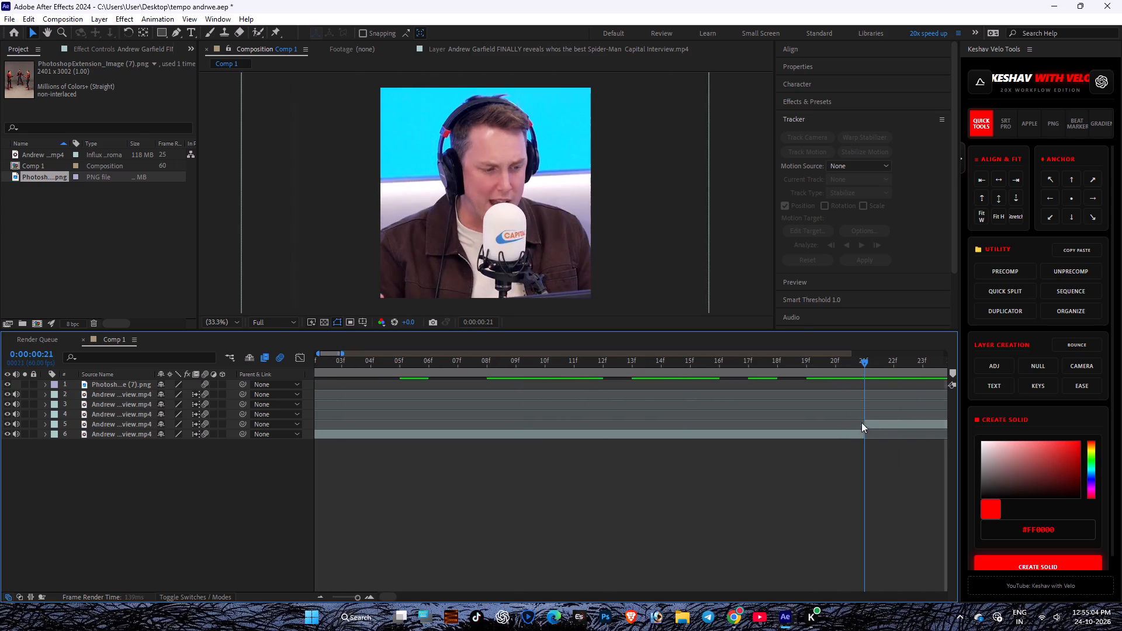
pyautogui.moveTo(861, 422); pyautogui.dragTo(819, 420)
pyautogui.click(840, 431)
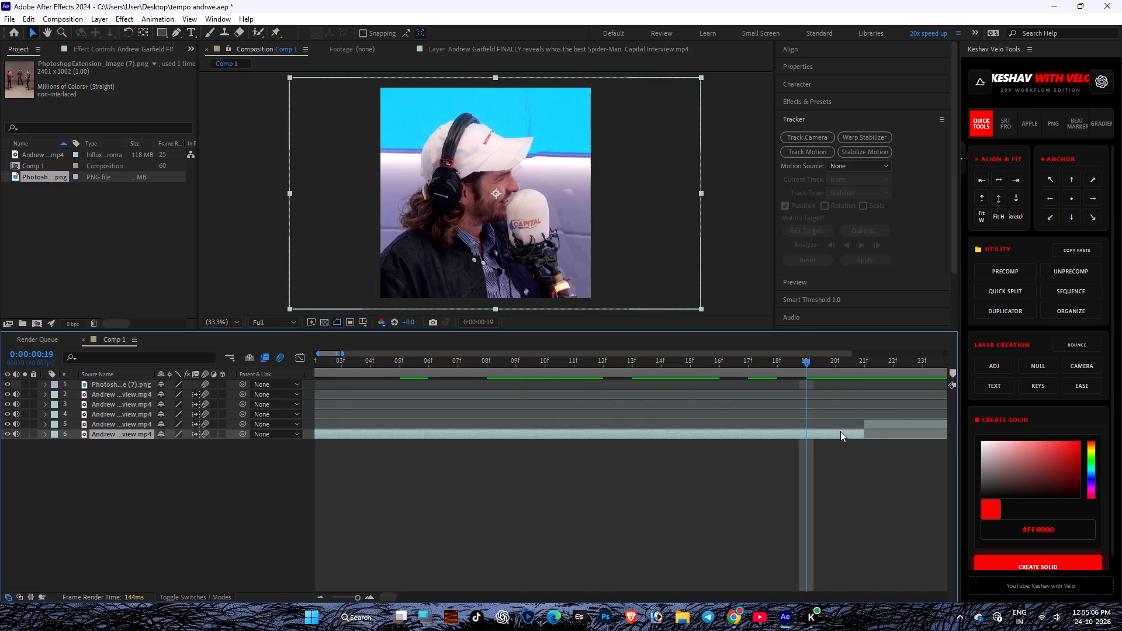
pyautogui.hotkey('ctrl', 'shift', 'd')
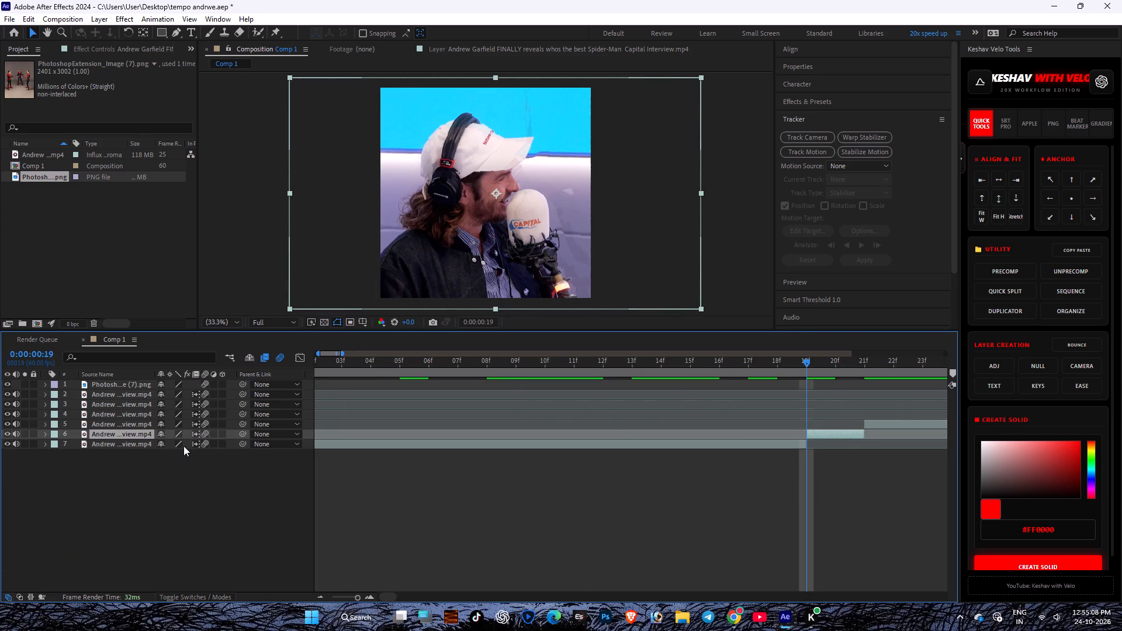
pyautogui.click(192, 432)
# Split the second interview clip on layer 5 at 0:00:00:23 and turn off frame blending on its short opening piece.
pyautogui.press('space')
pyautogui.press('space')
pyautogui.press('space')
pyautogui.press('space')
pyautogui.press('space')
pyautogui.press('space')
pyautogui.press('space')
pyautogui.press('space')
pyautogui.press('space')
pyautogui.press('space')
pyautogui.moveTo(784, 469); pyautogui.dragTo(475, 480)
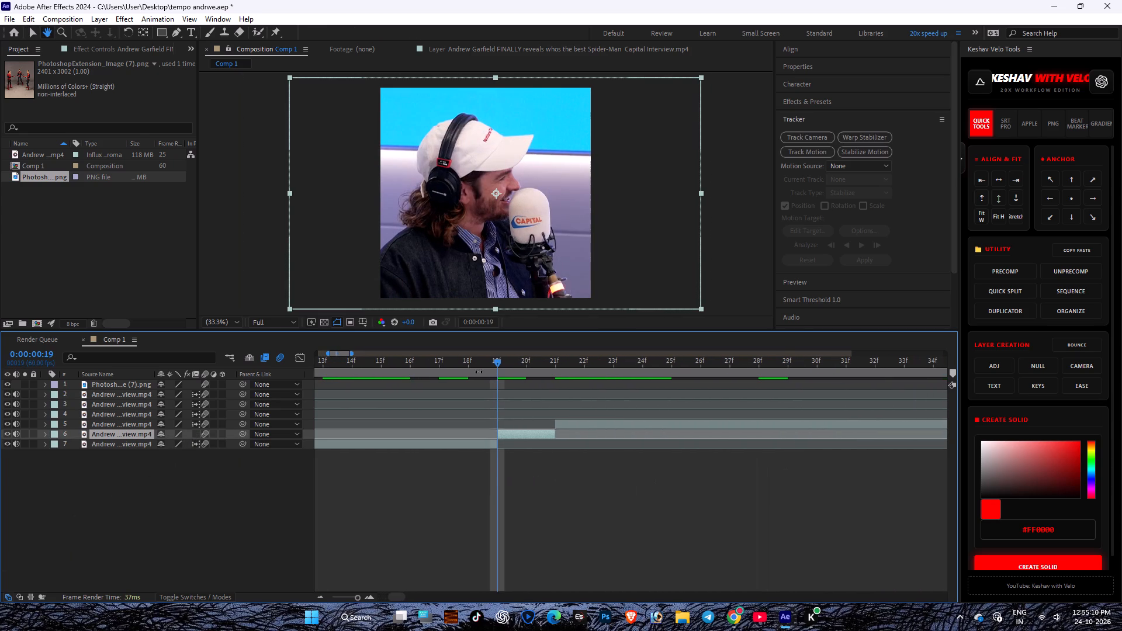
pyautogui.moveTo(519, 364); pyautogui.dragTo(624, 381)
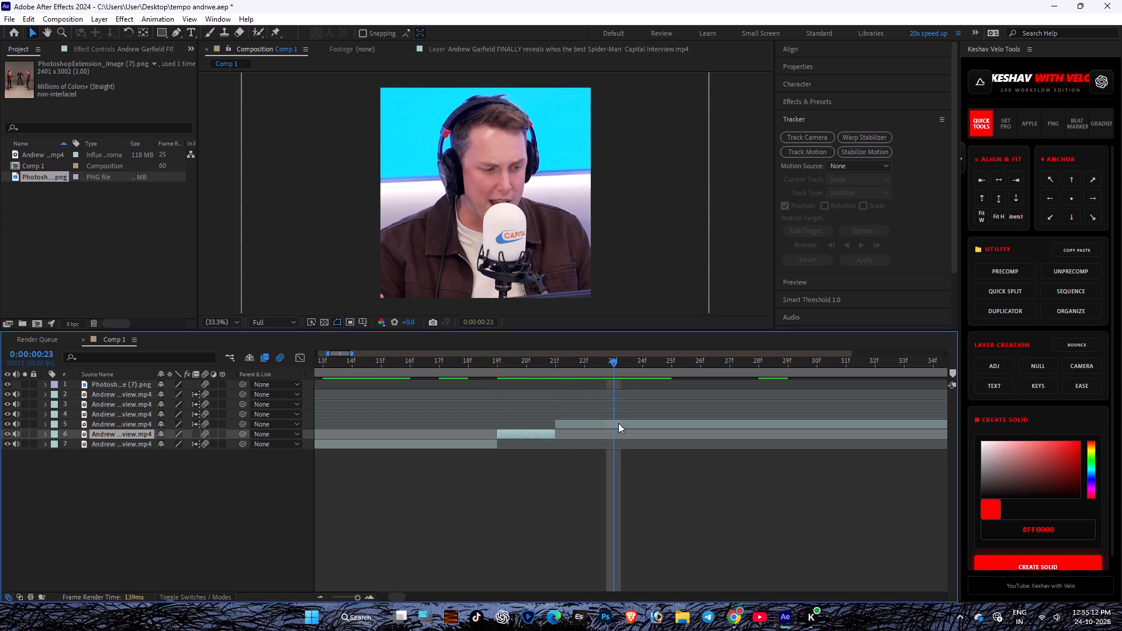
pyautogui.click(598, 427)
pyautogui.hotkey('ctrl', 'shift', 'd')
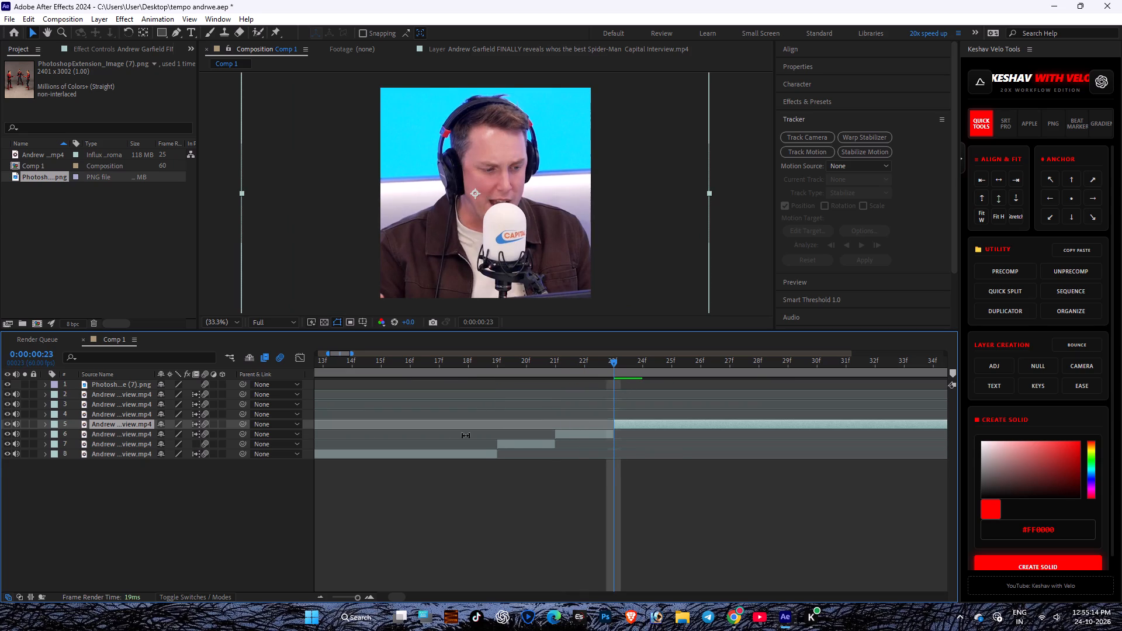
pyautogui.click(194, 432)
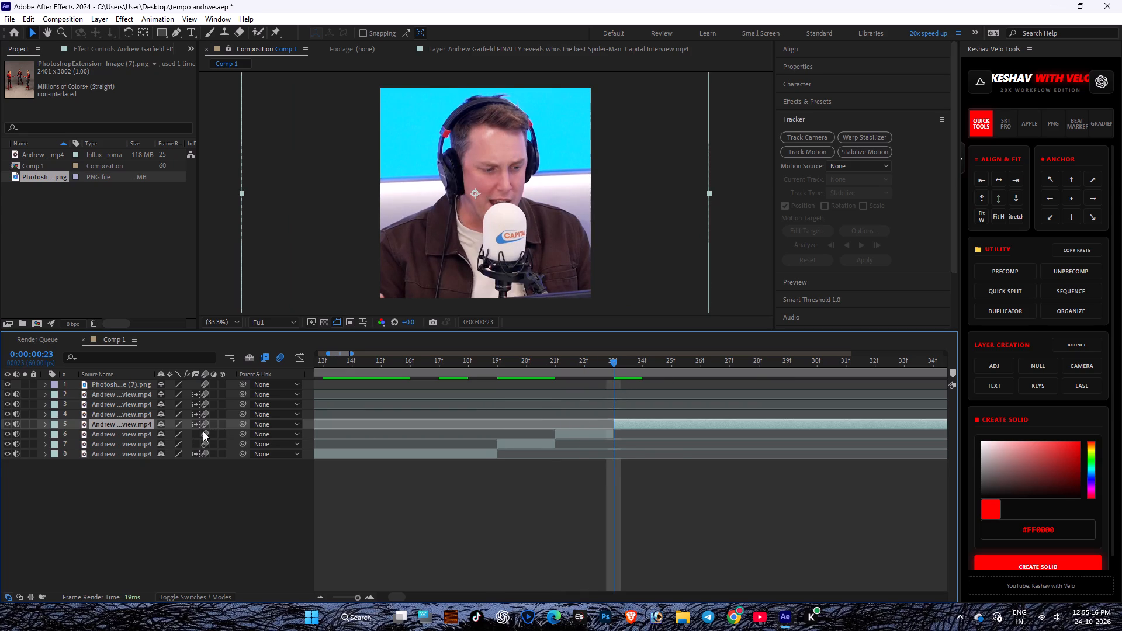
# Scrub over the first cut and the rest of the sequence to examine the clip transitions.
pyautogui.moveTo(626, 360); pyautogui.dragTo(427, 381)
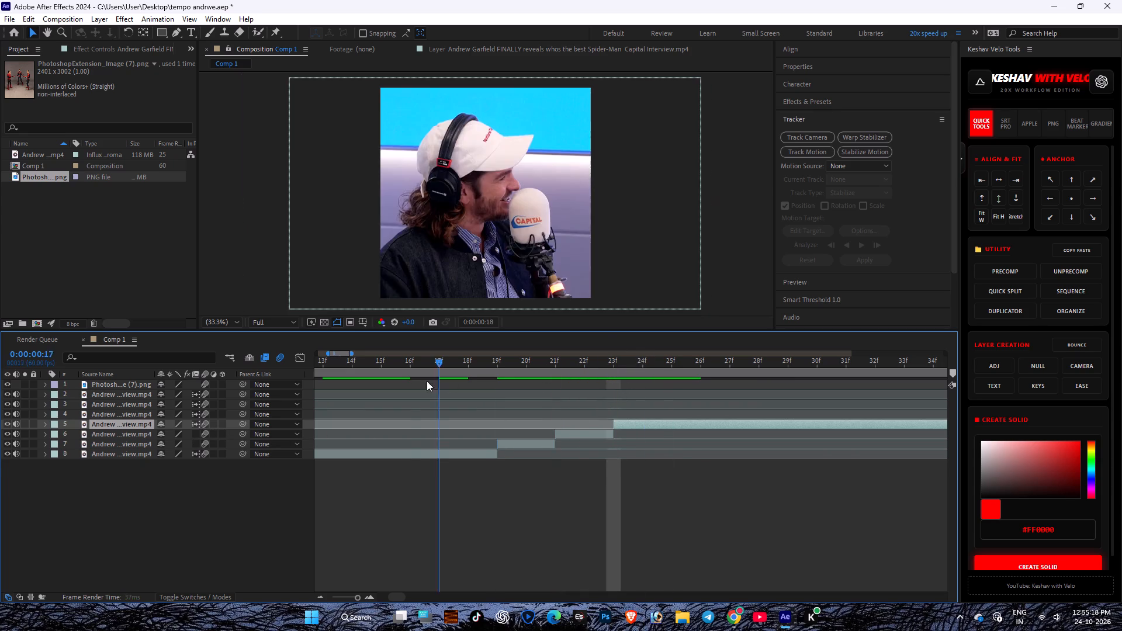
pyautogui.moveTo(427, 381); pyautogui.dragTo(1118, 472)
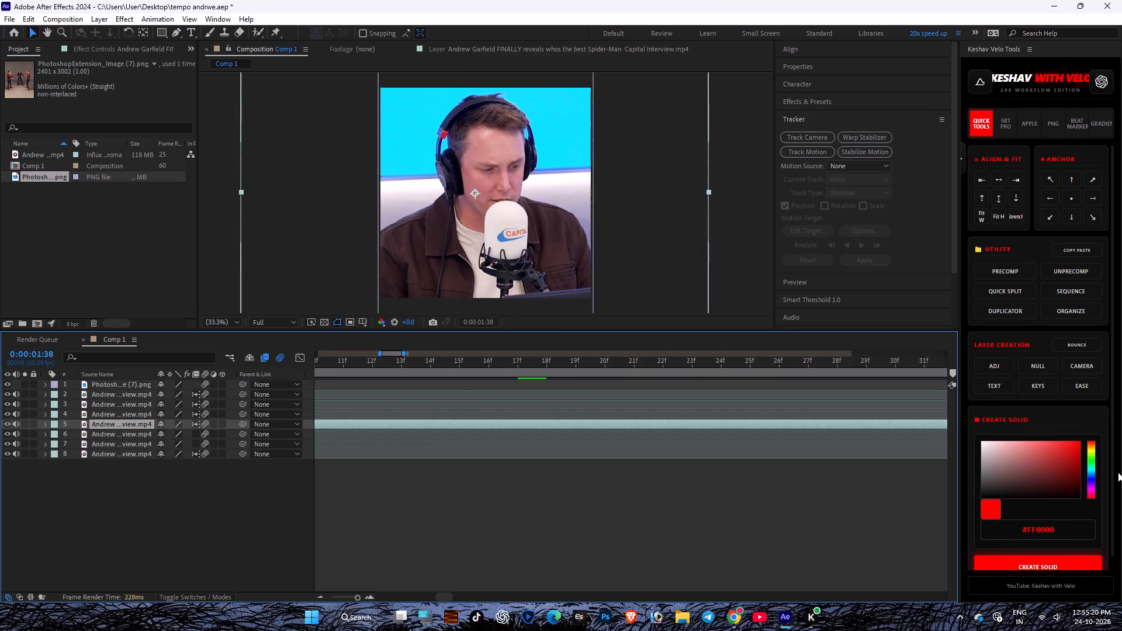
pyautogui.moveTo(1118, 472); pyautogui.dragTo(725, 473)
pyautogui.keyDown('alt'); pyautogui.scroll(-5, 754, 435); pyautogui.keyUp('alt')
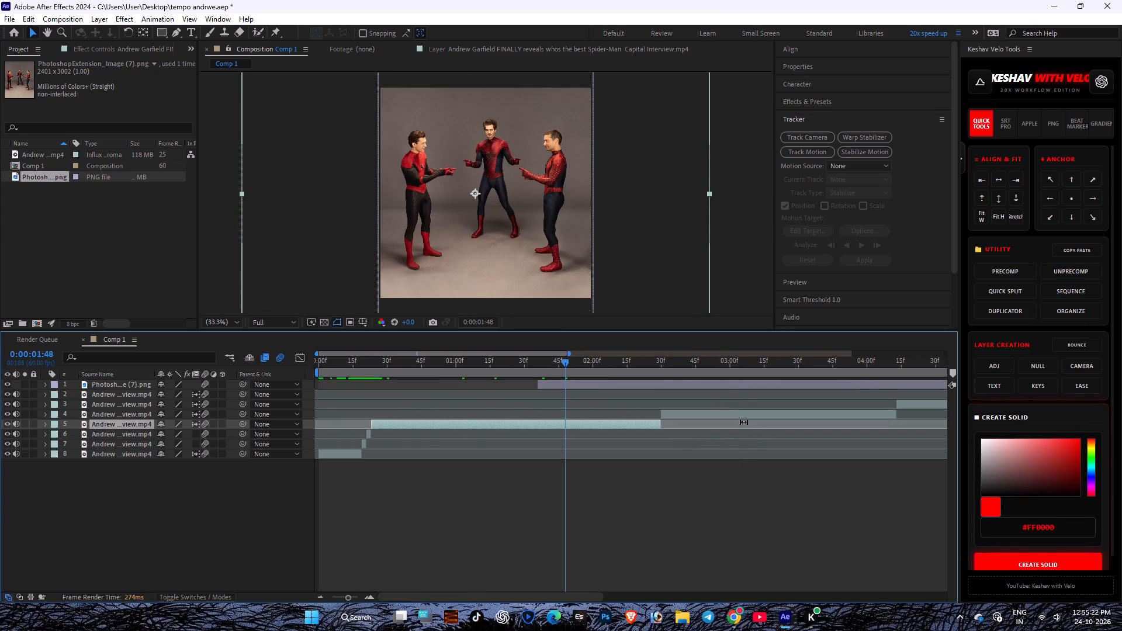
pyautogui.moveTo(544, 364); pyautogui.dragTo(586, 377)
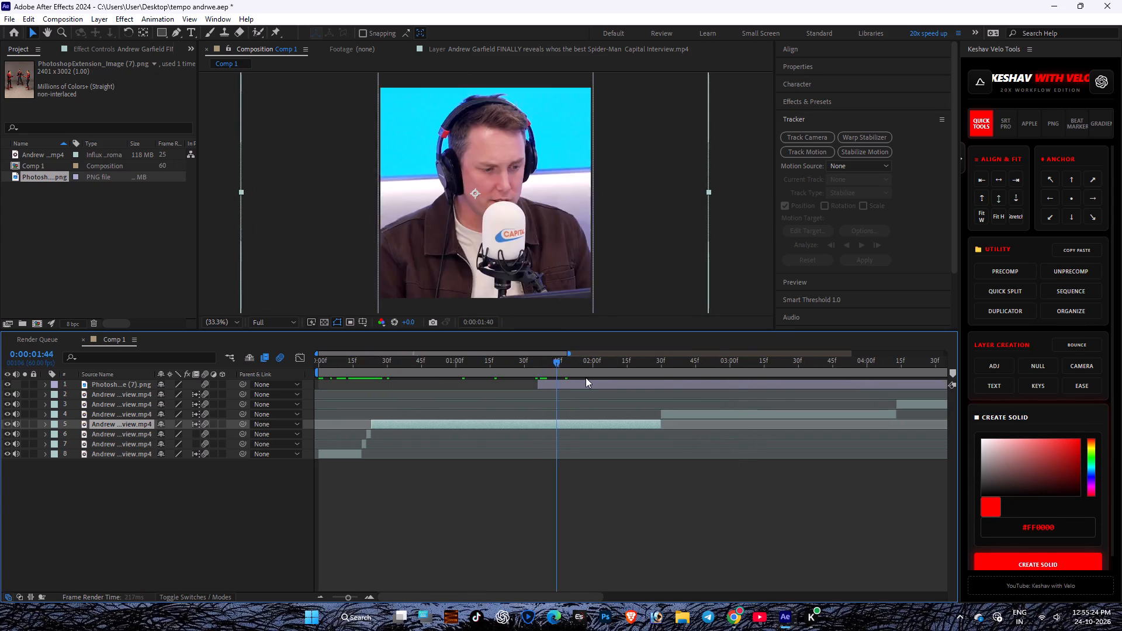
pyautogui.moveTo(586, 377); pyautogui.dragTo(670, 417)
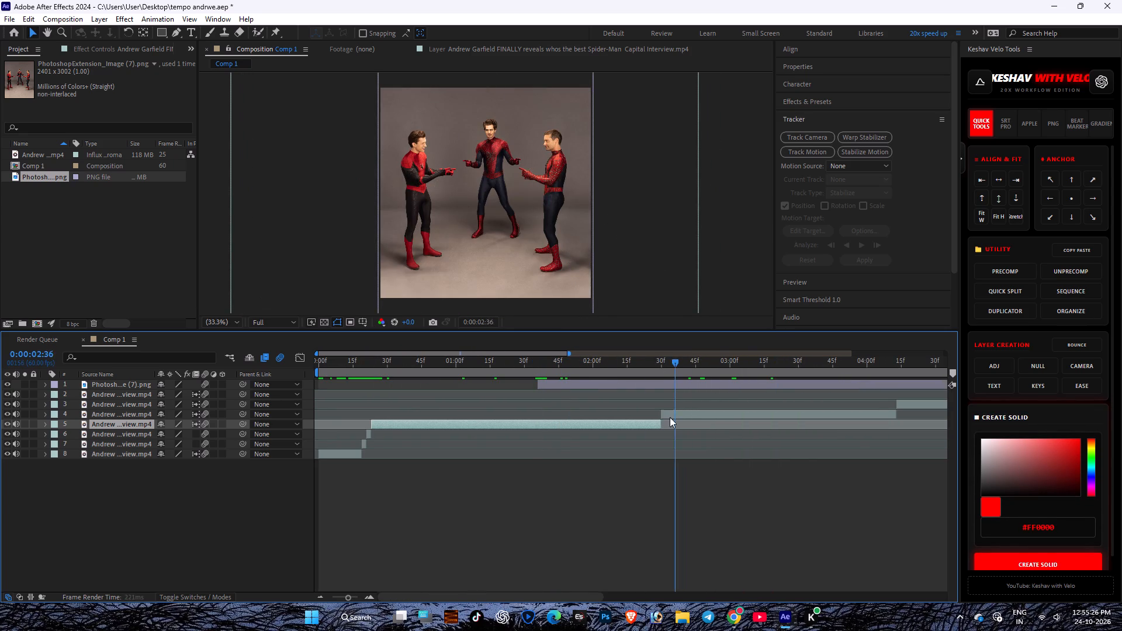
pyautogui.moveTo(670, 417); pyautogui.dragTo(536, 429)
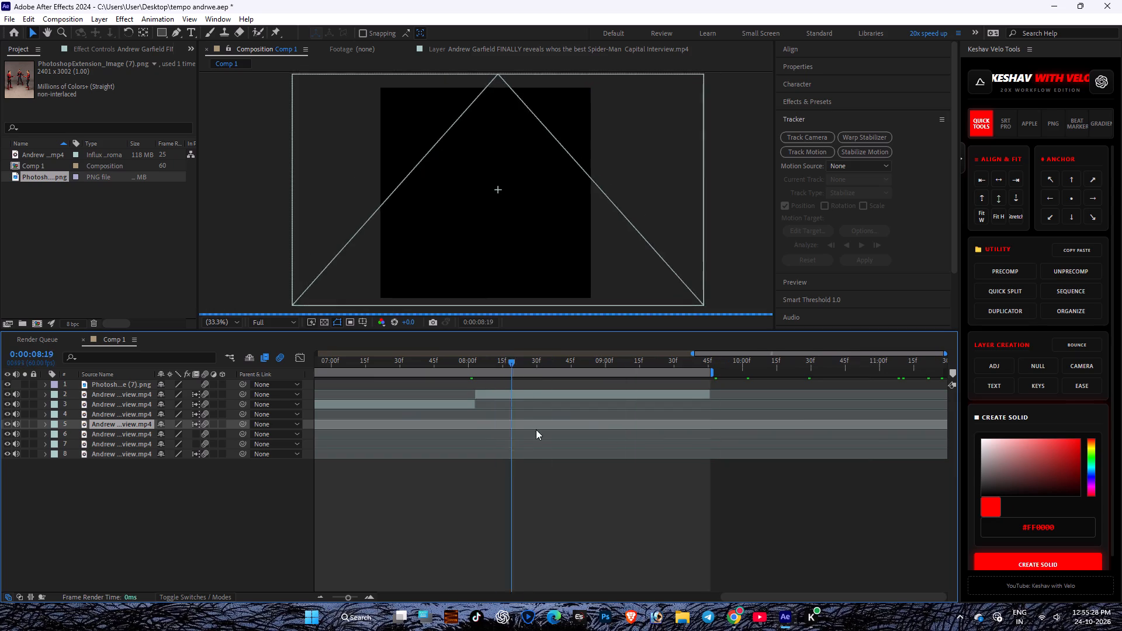
pyautogui.moveTo(536, 429); pyautogui.dragTo(536, 429)
pyautogui.moveTo(644, 498); pyautogui.dragTo(681, 453, button='right')
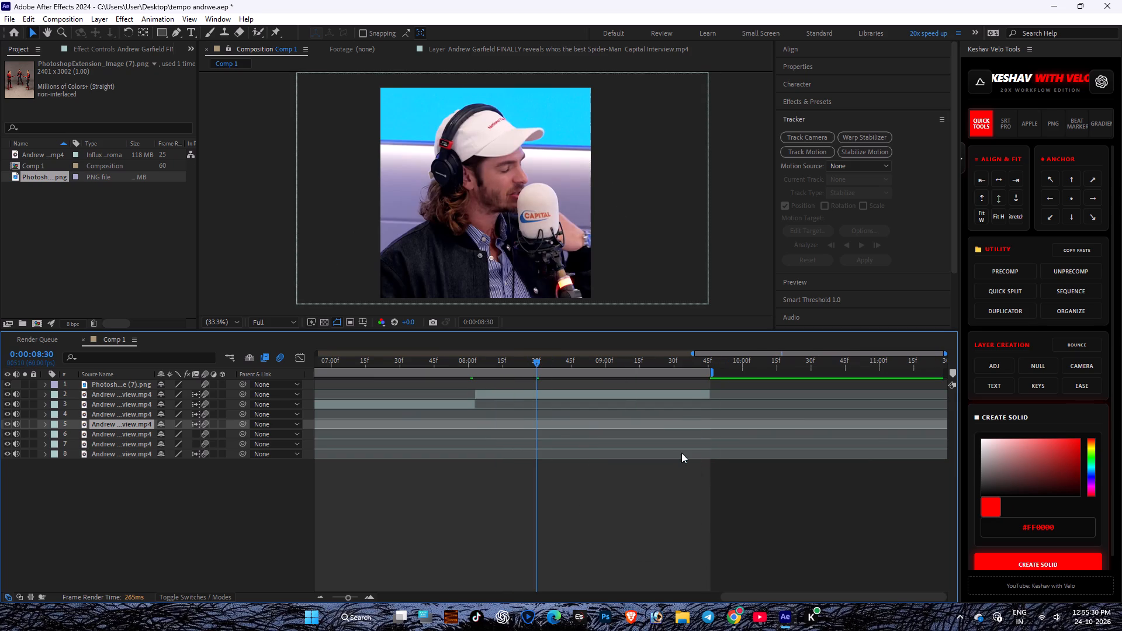
# Split the final interview clip on layer 2 at 0:00:08:05, just after its opening frames.
pyautogui.moveTo(681, 453); pyautogui.dragTo(683, 453, button='right')
pyautogui.moveTo(567, 366); pyautogui.dragTo(573, 365)
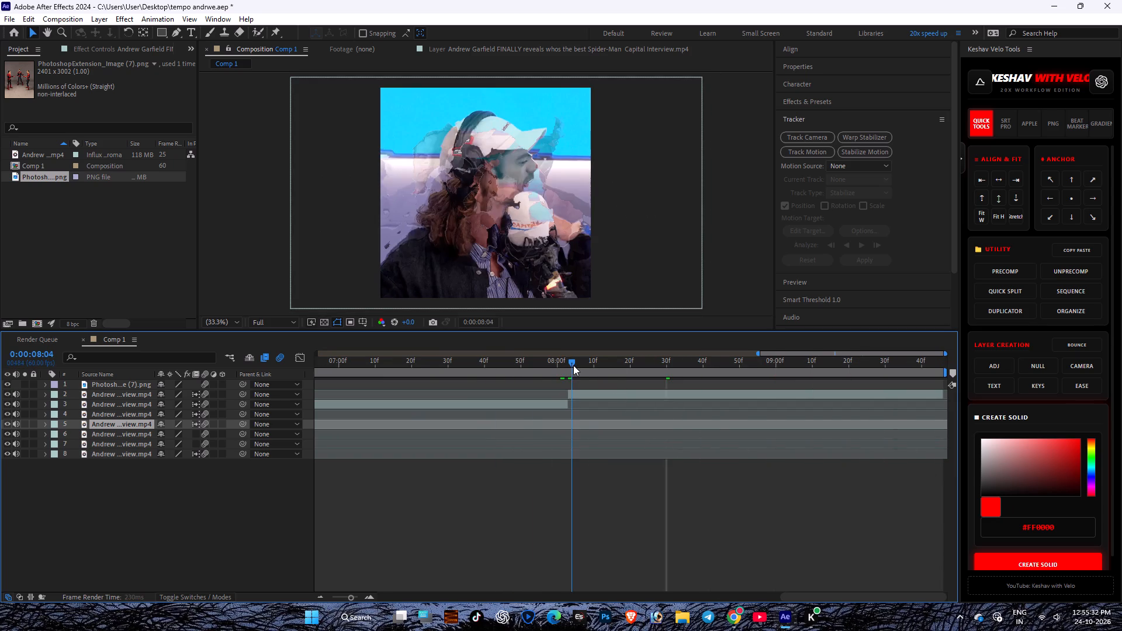
pyautogui.moveTo(573, 365); pyautogui.dragTo(576, 365)
pyautogui.keyDown('alt'); pyautogui.scroll(2, 580, 397); pyautogui.keyUp('alt')
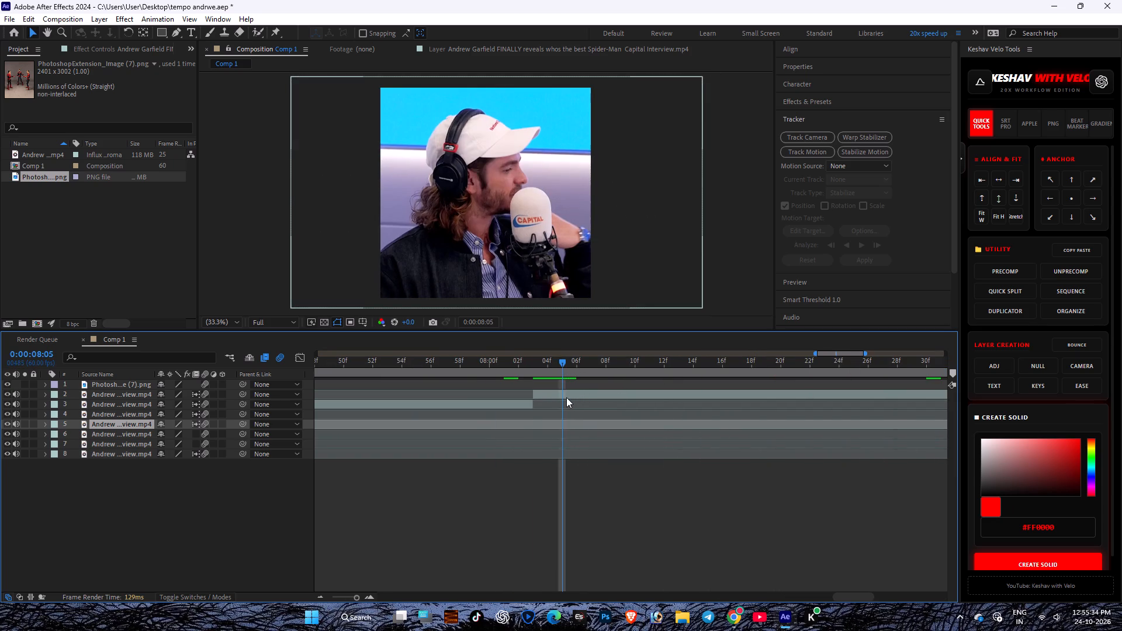
pyautogui.click(566, 397)
pyautogui.hotkey('ctrl', 'shift', 'd')
# Split the preceding interview clip at 0:00:08:01 and turn off frame blending on the short pieces on both sides of the last cut.
pyautogui.moveTo(520, 368); pyautogui.dragTo(509, 369)
pyautogui.click(514, 418)
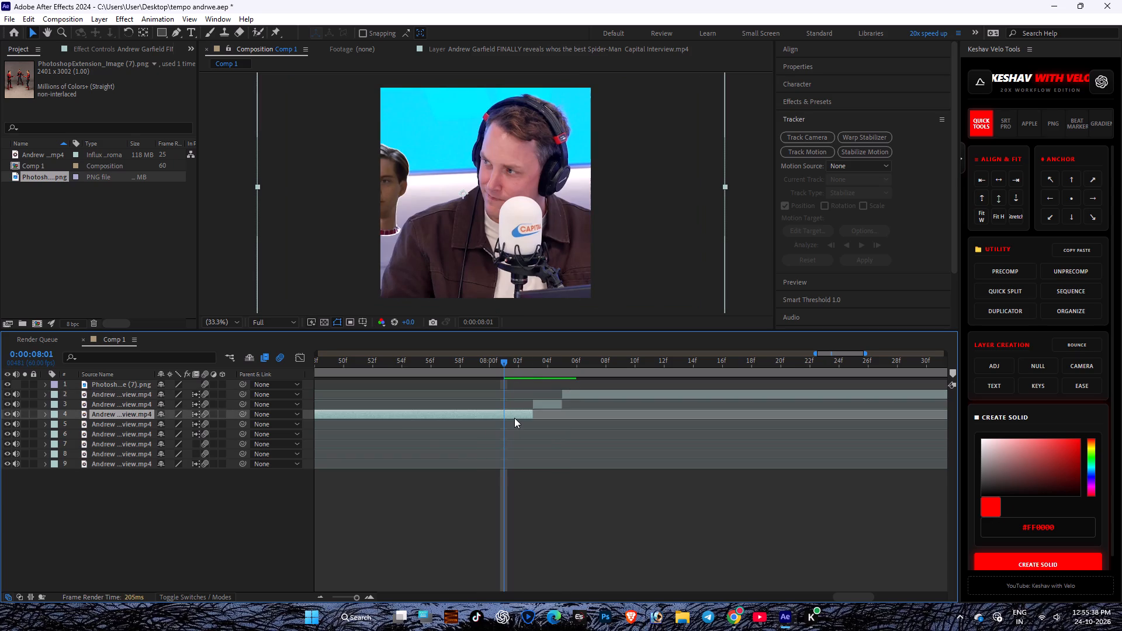
pyautogui.hotkey('ctrl', 'shift', 'd')
pyautogui.keyDown('ctrl'); pyautogui.click(541, 403); pyautogui.keyUp('ctrl')
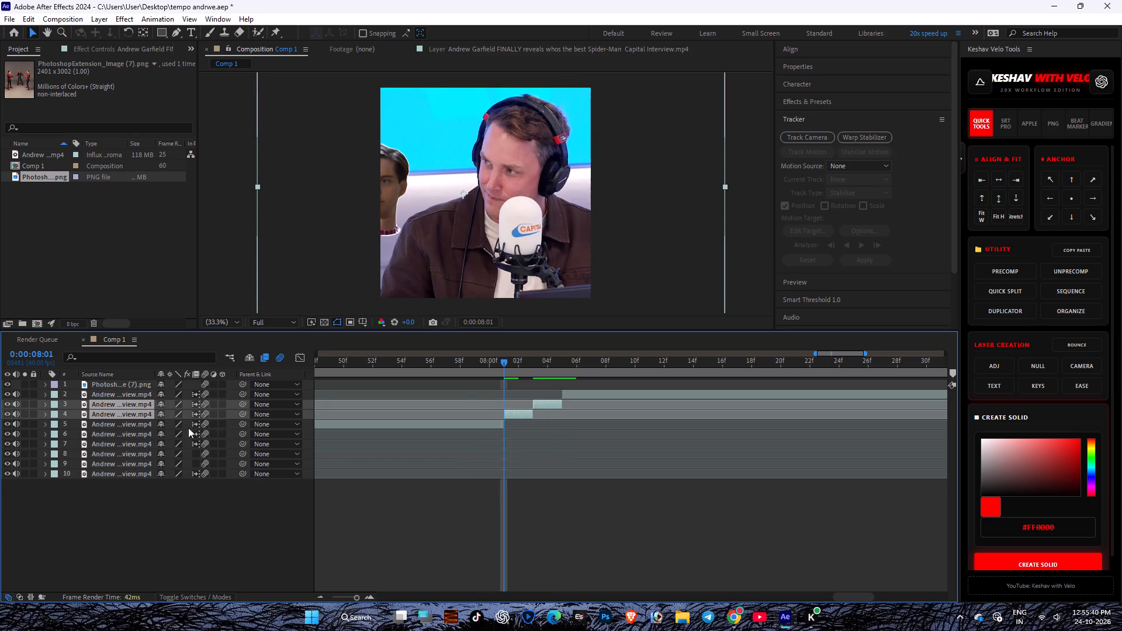
pyautogui.click(194, 414)
pyautogui.click(467, 571)
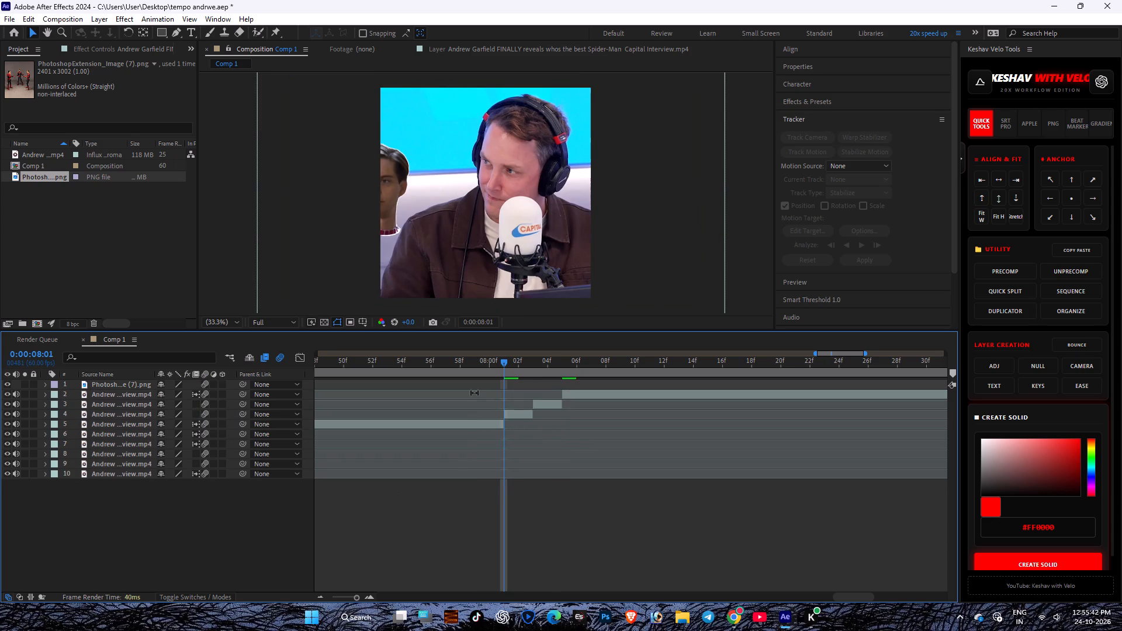
# Scrub across the last cut and back through the whole sequence to examine the clip transitions.
pyautogui.moveTo(480, 365); pyautogui.dragTo(850, 444)
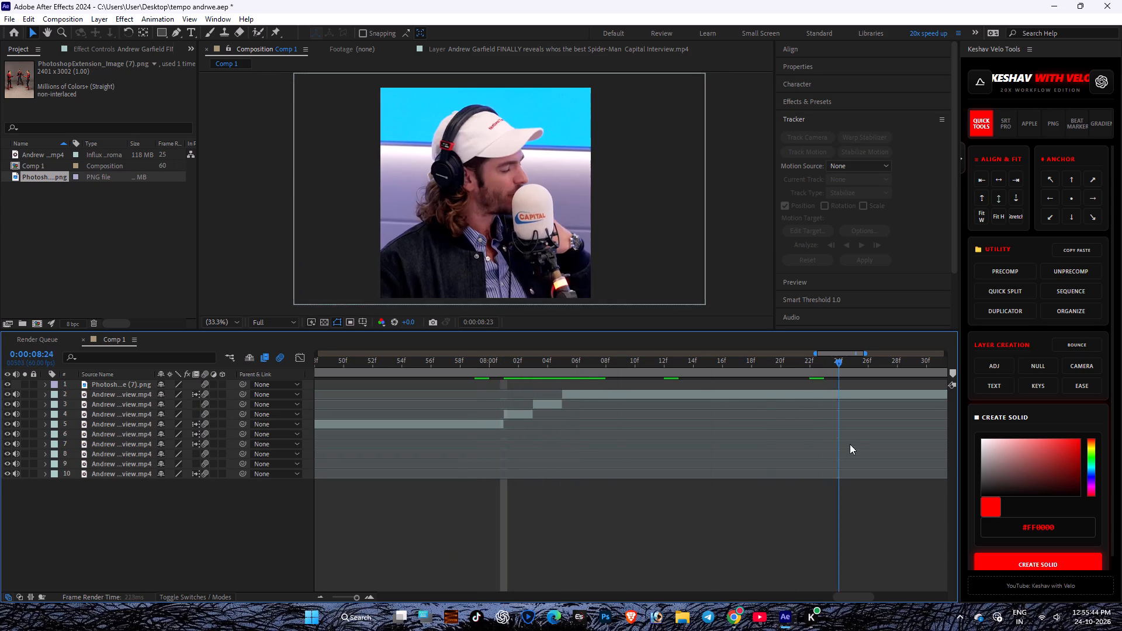
pyautogui.moveTo(850, 444); pyautogui.dragTo(275, 455)
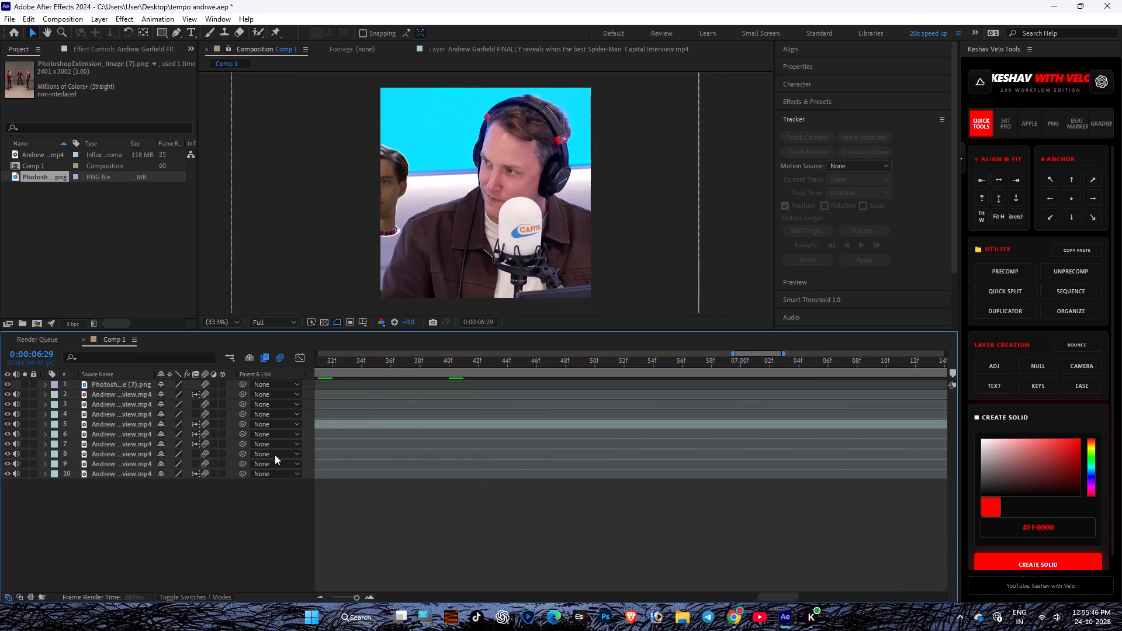
pyautogui.moveTo(275, 455); pyautogui.dragTo(363, 444)
pyautogui.keyDown('alt'); pyautogui.scroll(-2, 355, 420); pyautogui.keyUp('alt')
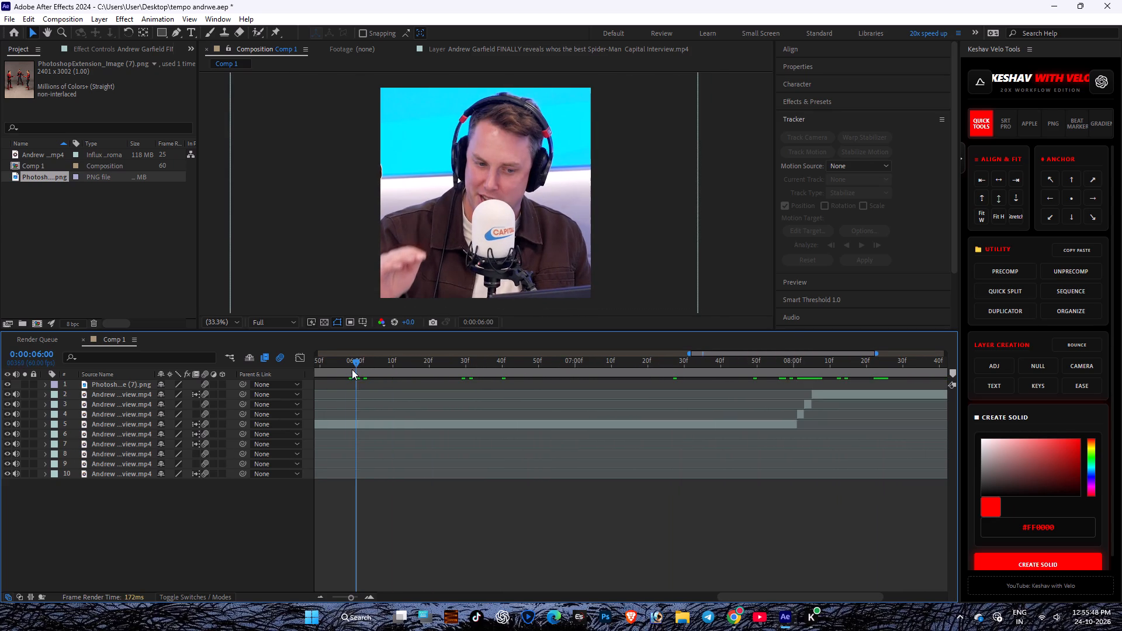
pyautogui.moveTo(352, 369); pyautogui.dragTo(807, 405)
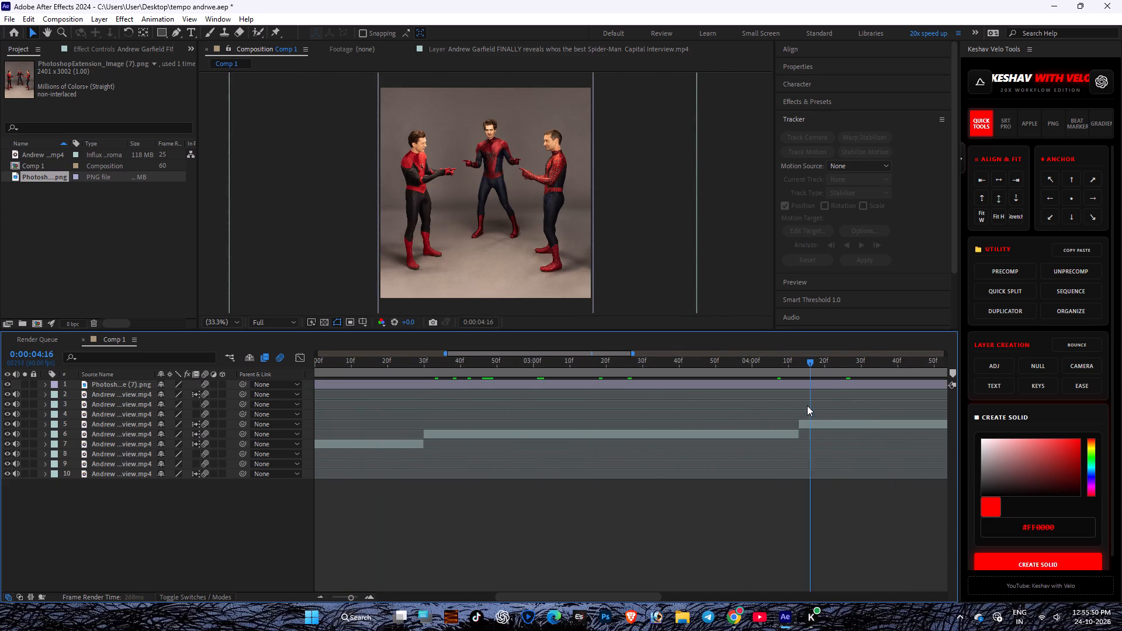
pyautogui.moveTo(807, 405); pyautogui.dragTo(521, 412)
pyautogui.keyDown('alt'); pyautogui.scroll(-11, 497, 411); pyautogui.keyUp('alt')
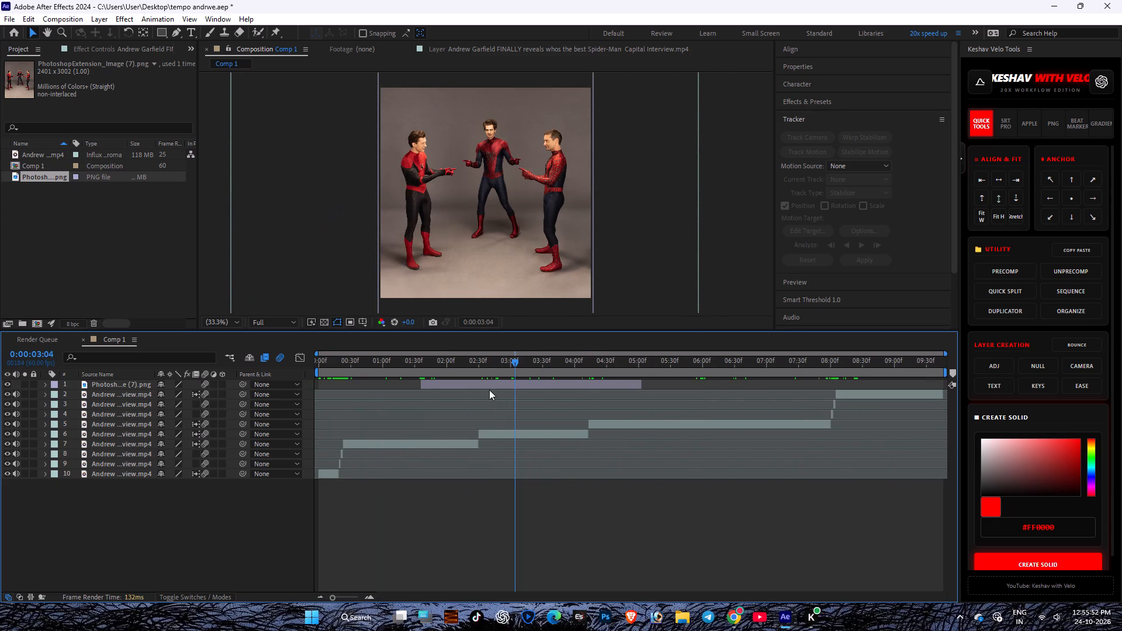
pyautogui.moveTo(468, 367); pyautogui.dragTo(0, 476)
# Save the project.
pyautogui.hotkey('ctrl', 's')
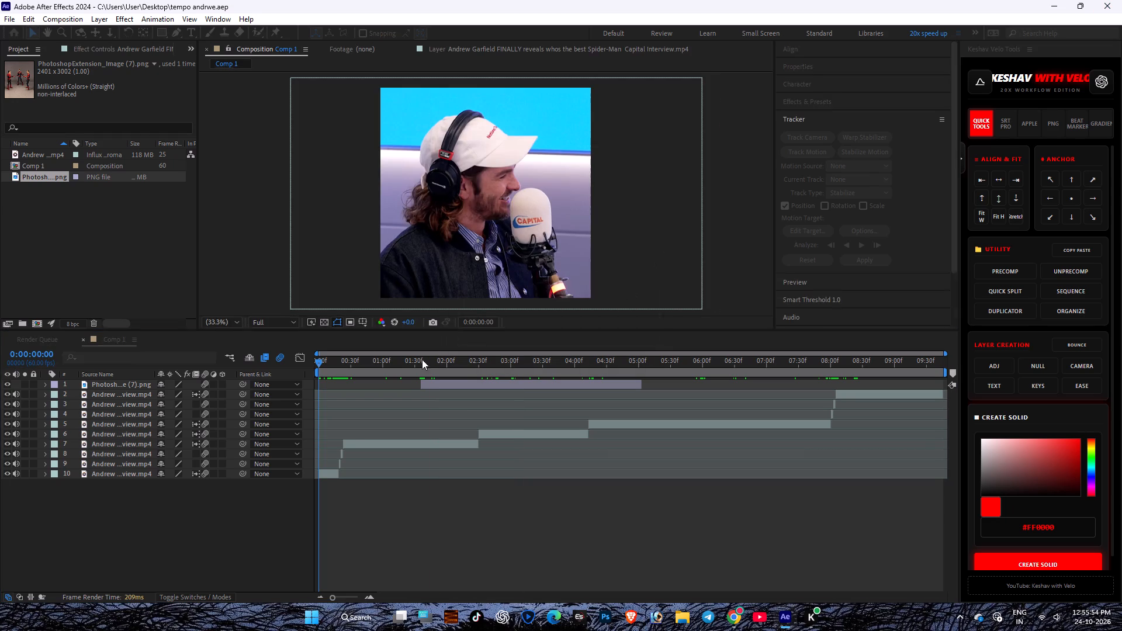
# Preview the whole sequence from the start at Quarter resolution.
pyautogui.click(264, 323)
pyautogui.click(285, 387)
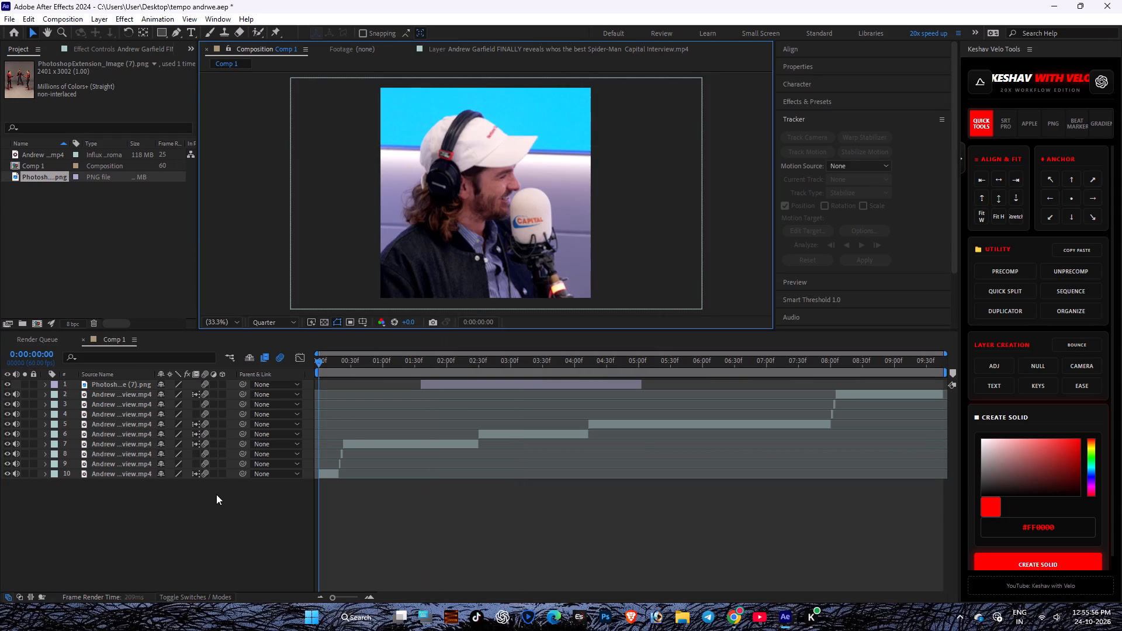
pyautogui.click(216, 496)
pyautogui.press('space')
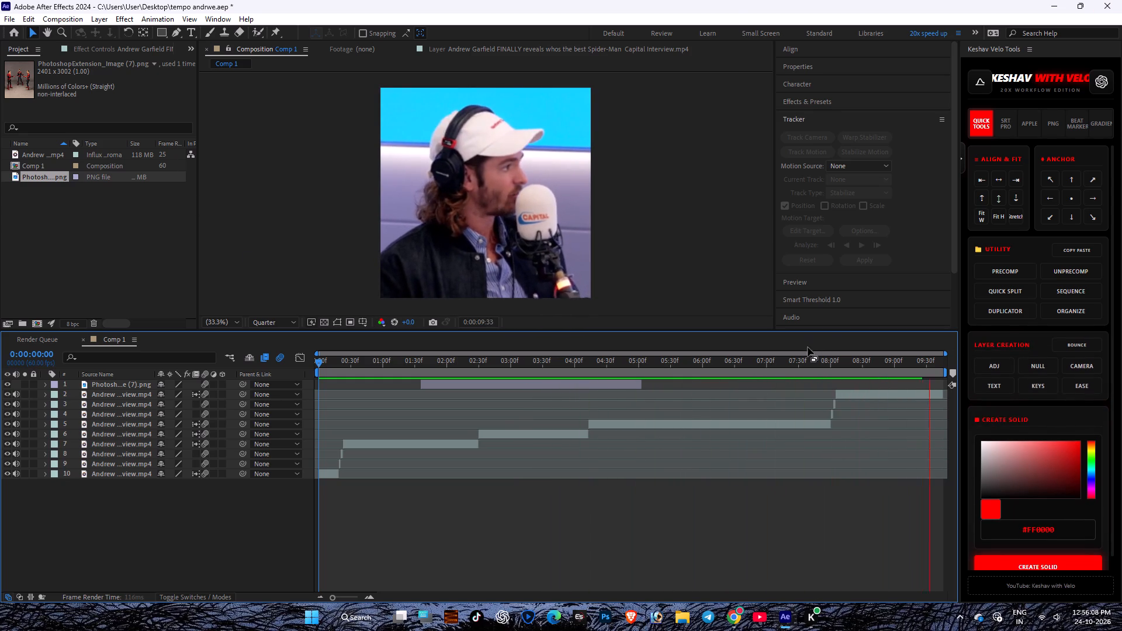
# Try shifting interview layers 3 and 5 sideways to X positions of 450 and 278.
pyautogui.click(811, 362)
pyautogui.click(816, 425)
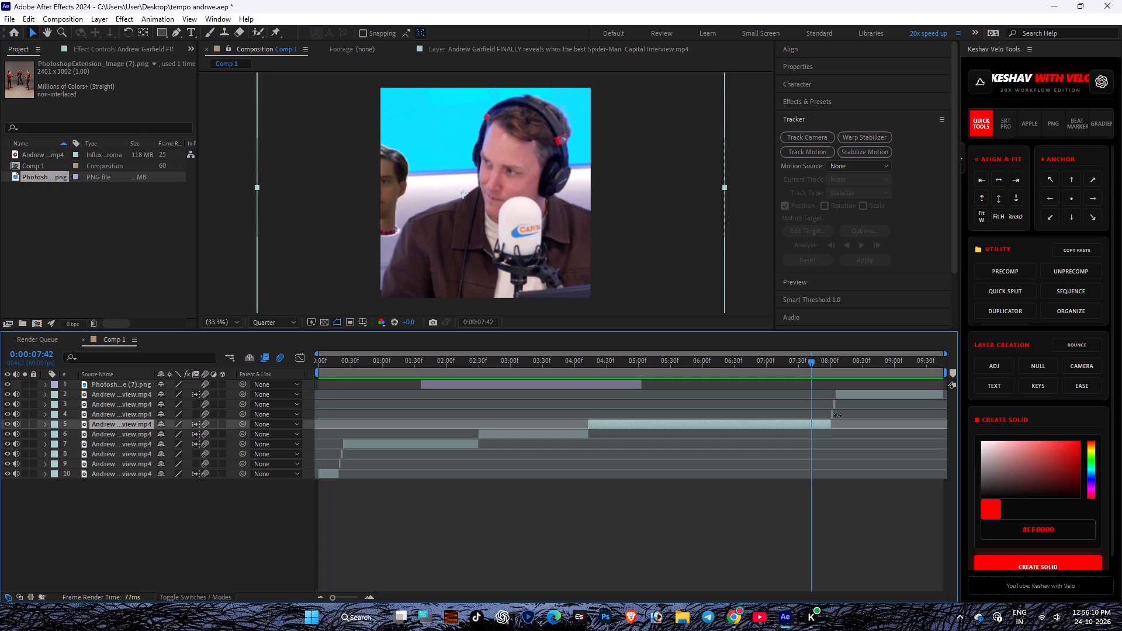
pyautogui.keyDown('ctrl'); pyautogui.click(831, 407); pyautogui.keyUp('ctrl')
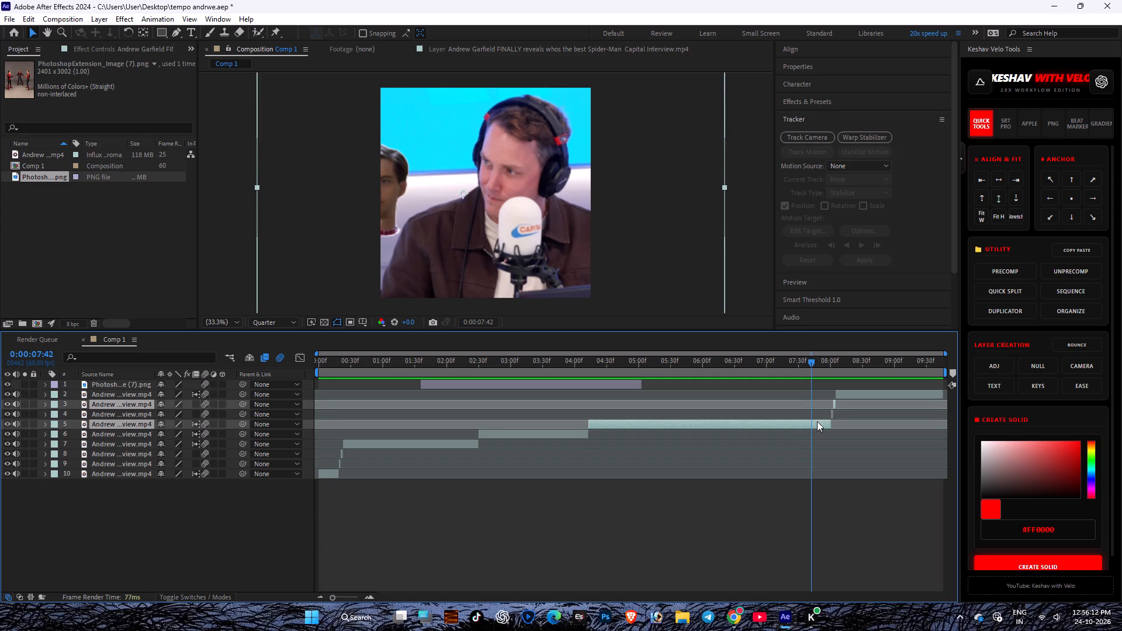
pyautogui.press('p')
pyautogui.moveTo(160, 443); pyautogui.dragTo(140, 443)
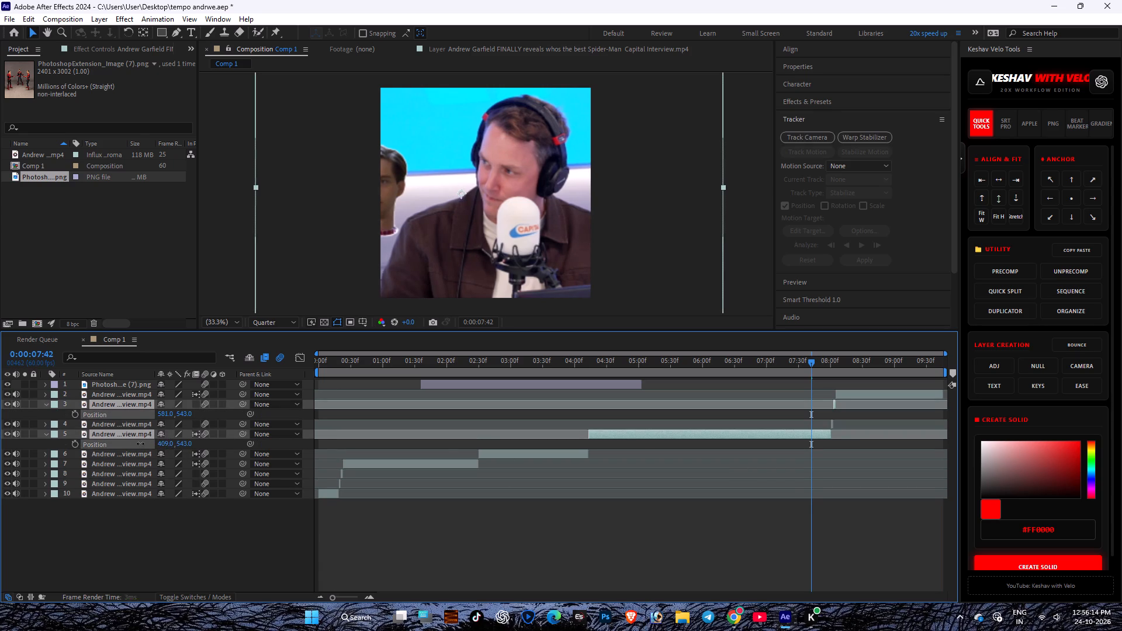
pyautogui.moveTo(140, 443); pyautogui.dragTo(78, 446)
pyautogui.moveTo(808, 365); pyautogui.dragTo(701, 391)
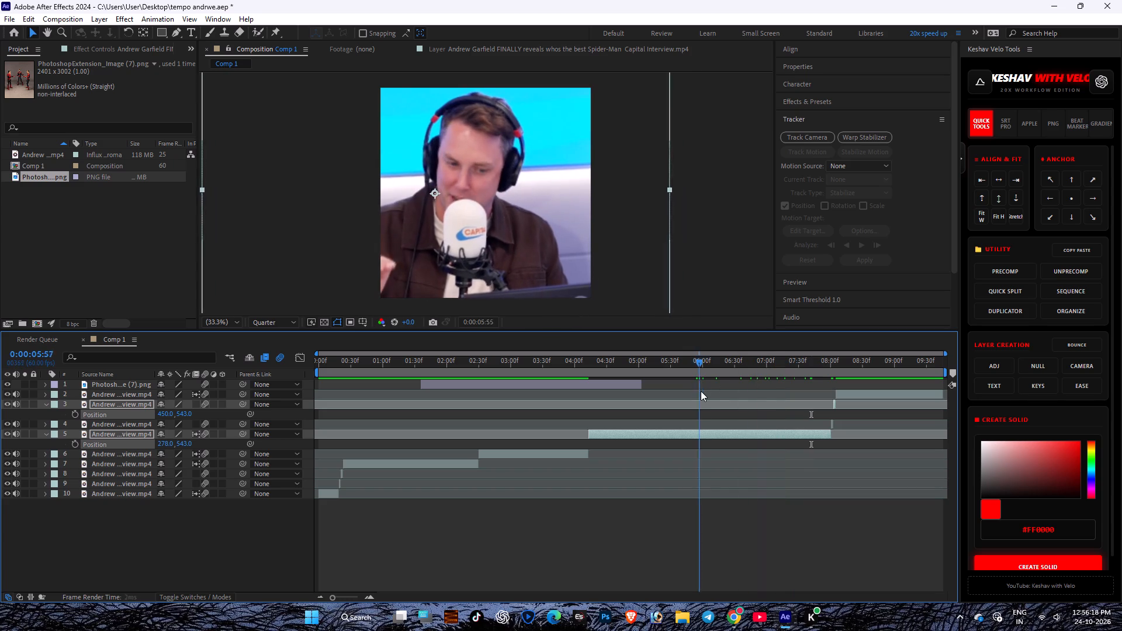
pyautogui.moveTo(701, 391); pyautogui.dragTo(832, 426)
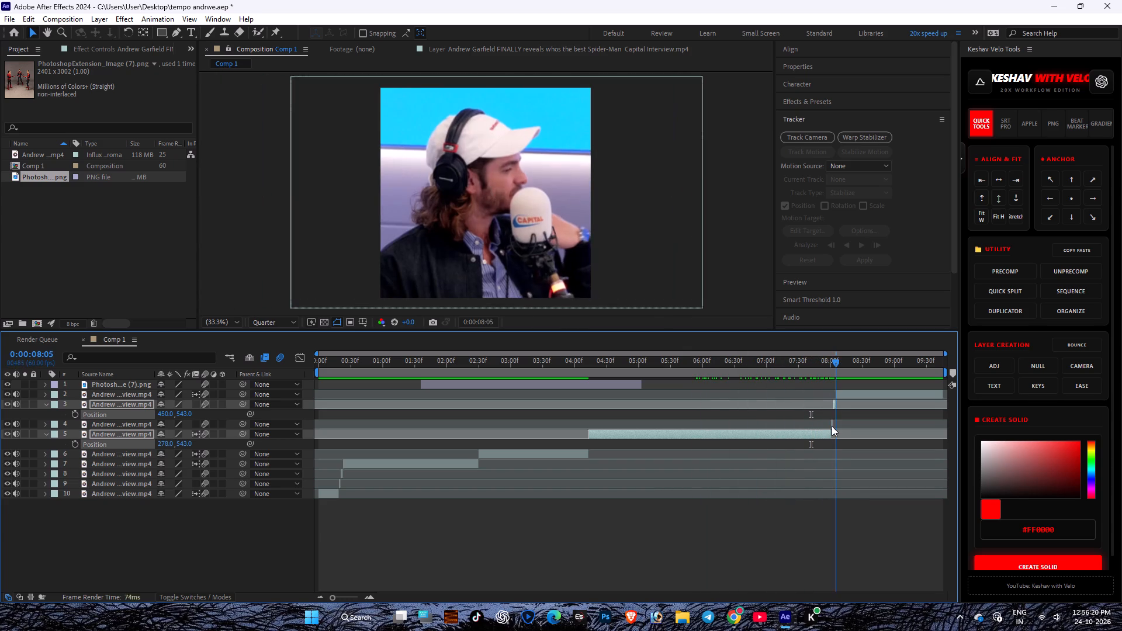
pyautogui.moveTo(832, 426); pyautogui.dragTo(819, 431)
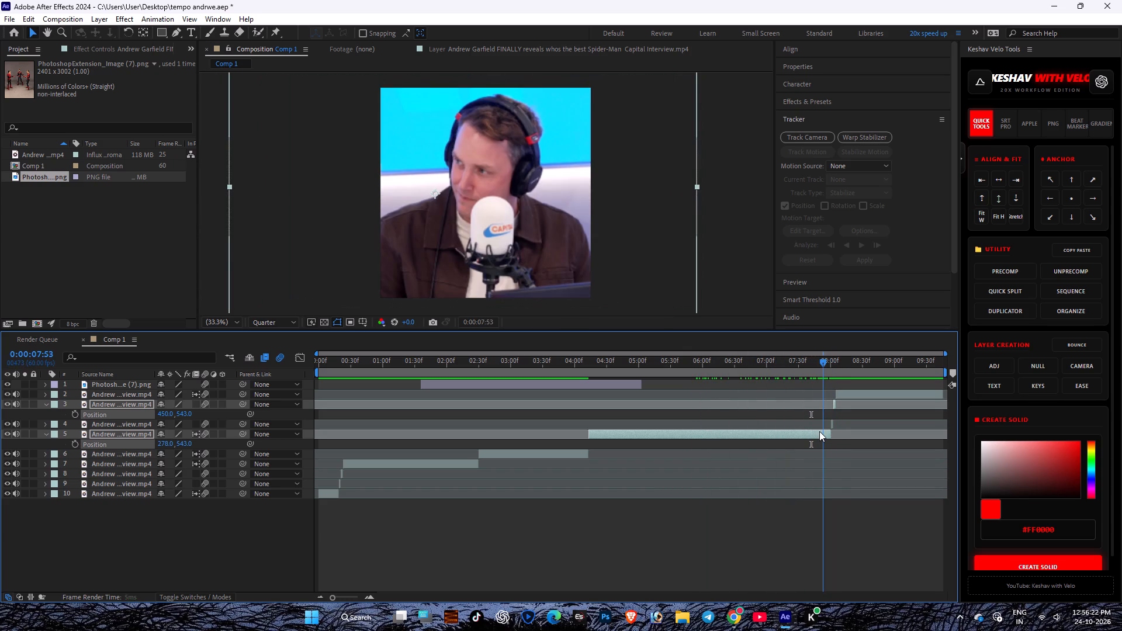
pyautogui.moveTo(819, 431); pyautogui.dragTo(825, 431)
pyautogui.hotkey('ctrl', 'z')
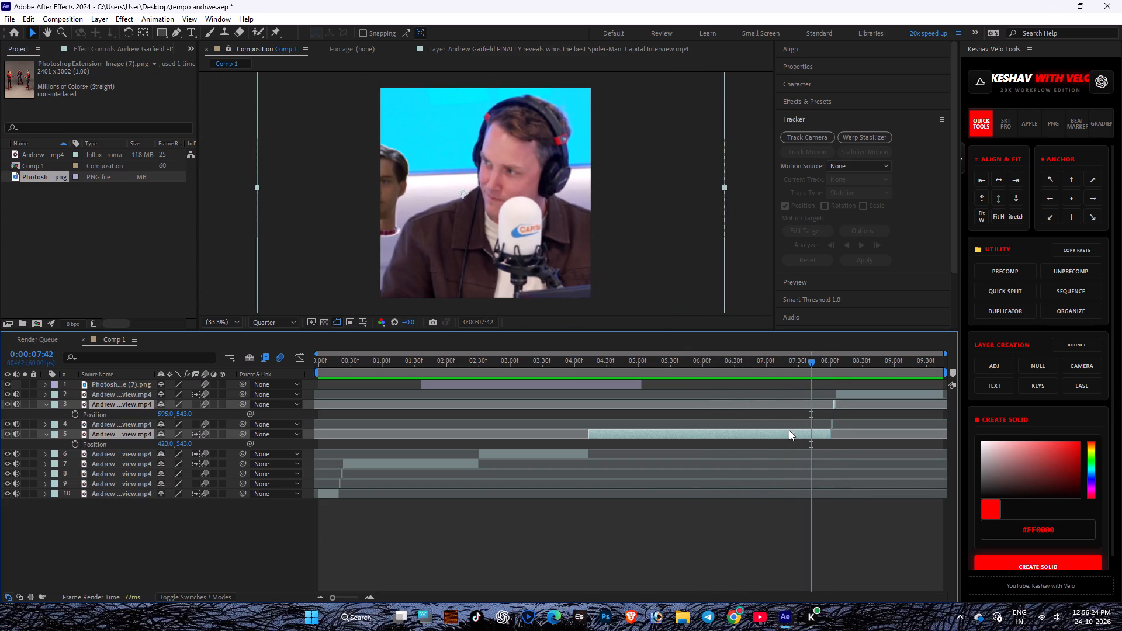
# Add starting Position keyframes at 0:00:05:45 to the long interview clip on layer 5 and its short end piece on layer 4.
pyautogui.moveTo(815, 365); pyautogui.dragTo(838, 371)
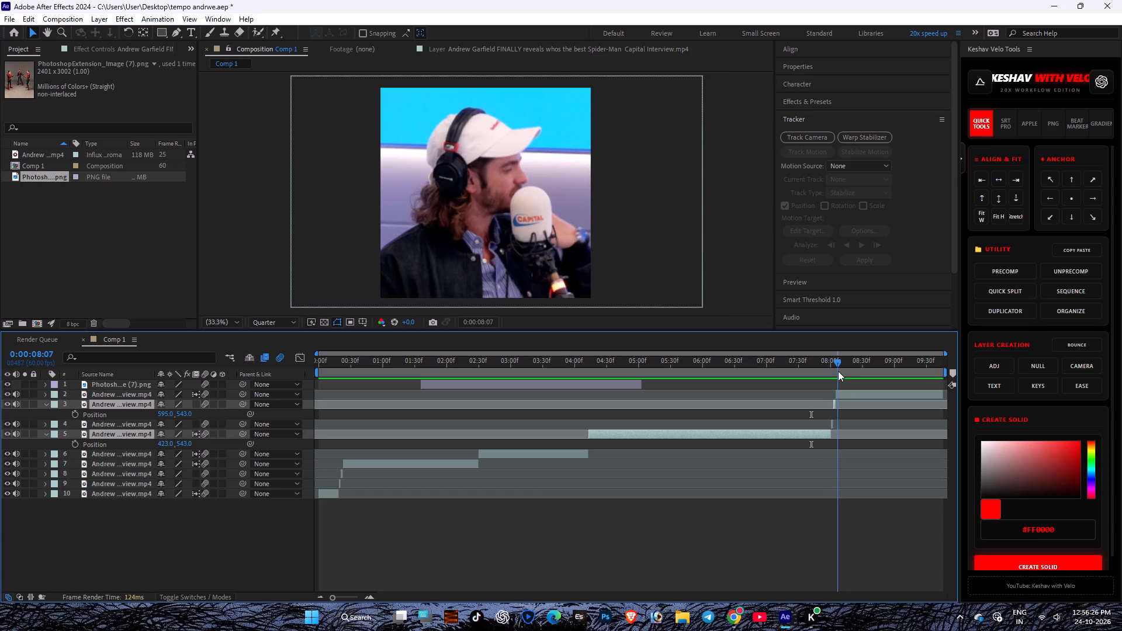
pyautogui.moveTo(838, 371); pyautogui.dragTo(837, 377)
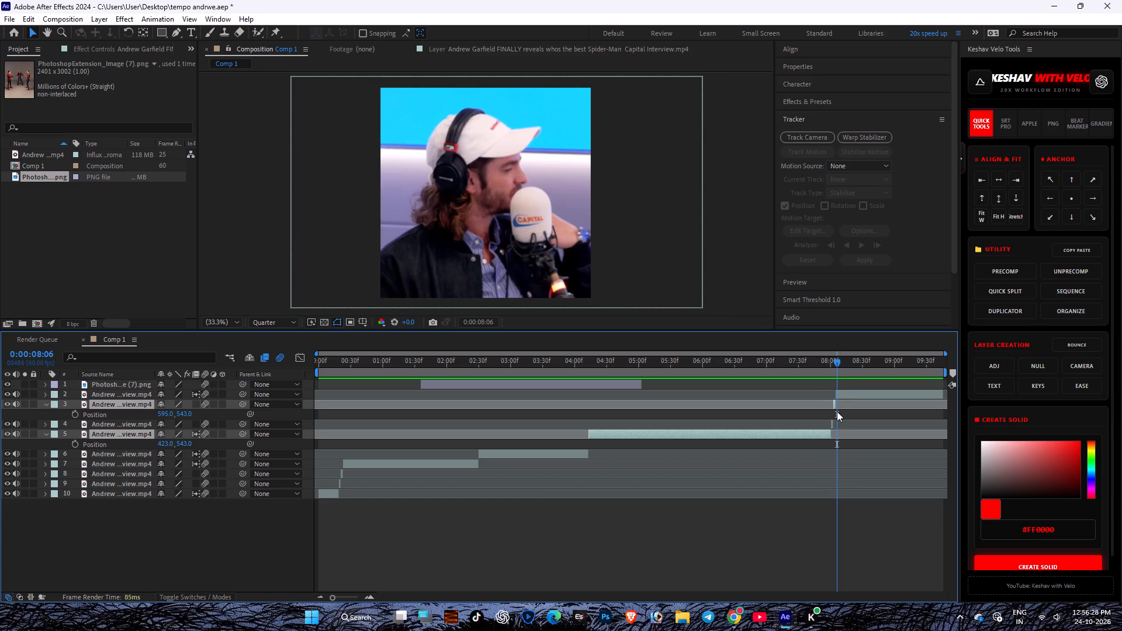
pyautogui.keyDown('ctrl'); pyautogui.click(830, 402); pyautogui.keyUp('ctrl')
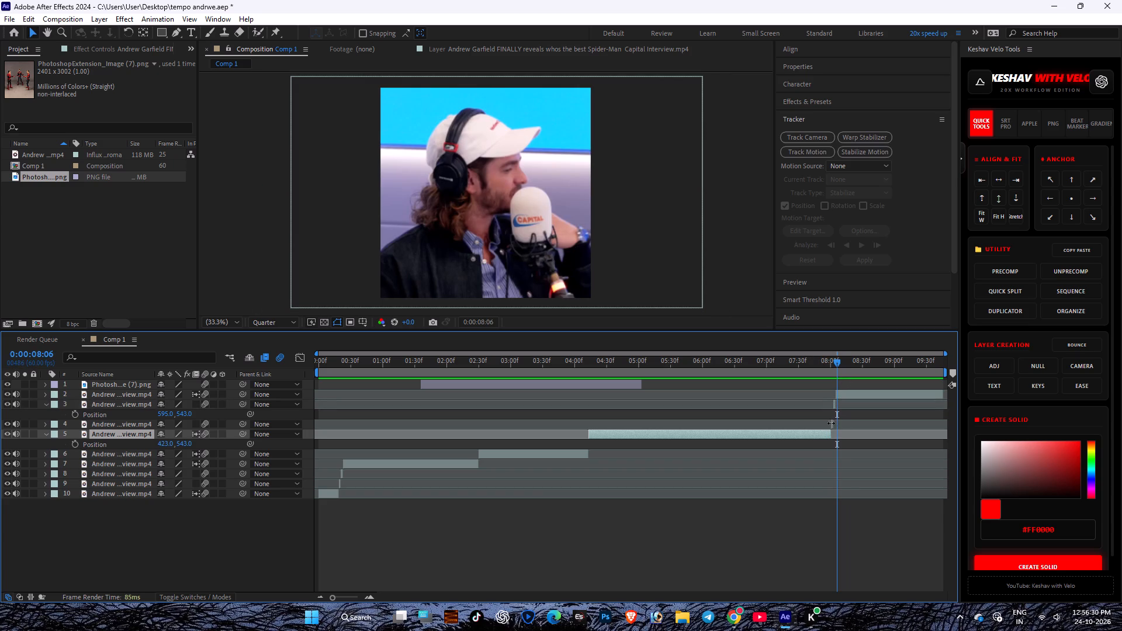
pyautogui.keyDown('ctrl'); pyautogui.click(831, 423); pyautogui.keyUp('ctrl')
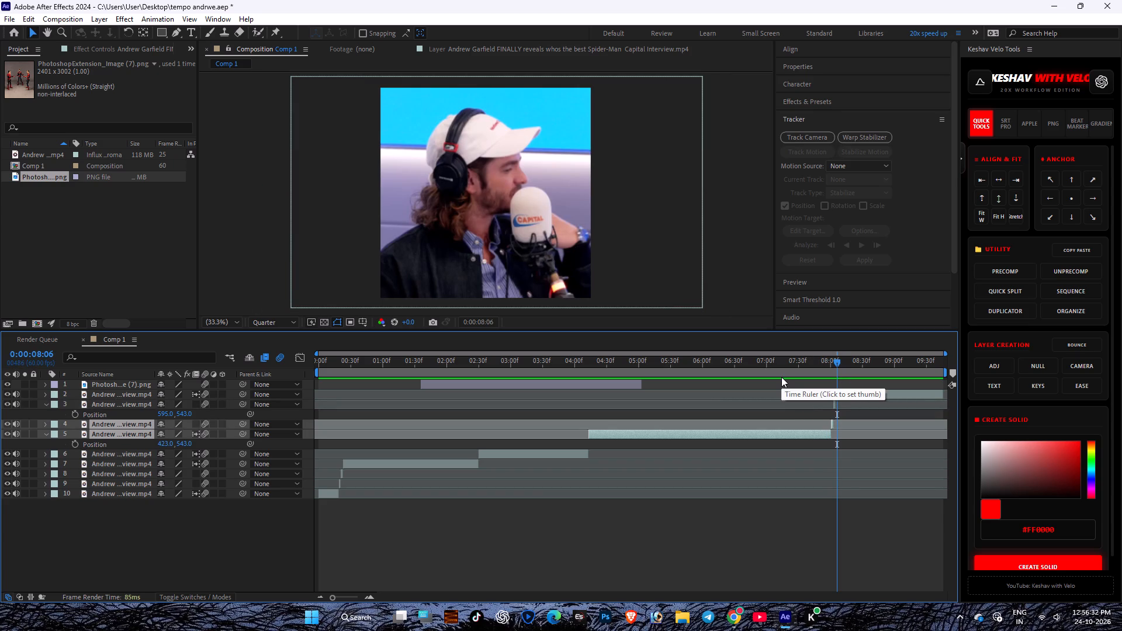
pyautogui.click(771, 366)
pyautogui.press('p')
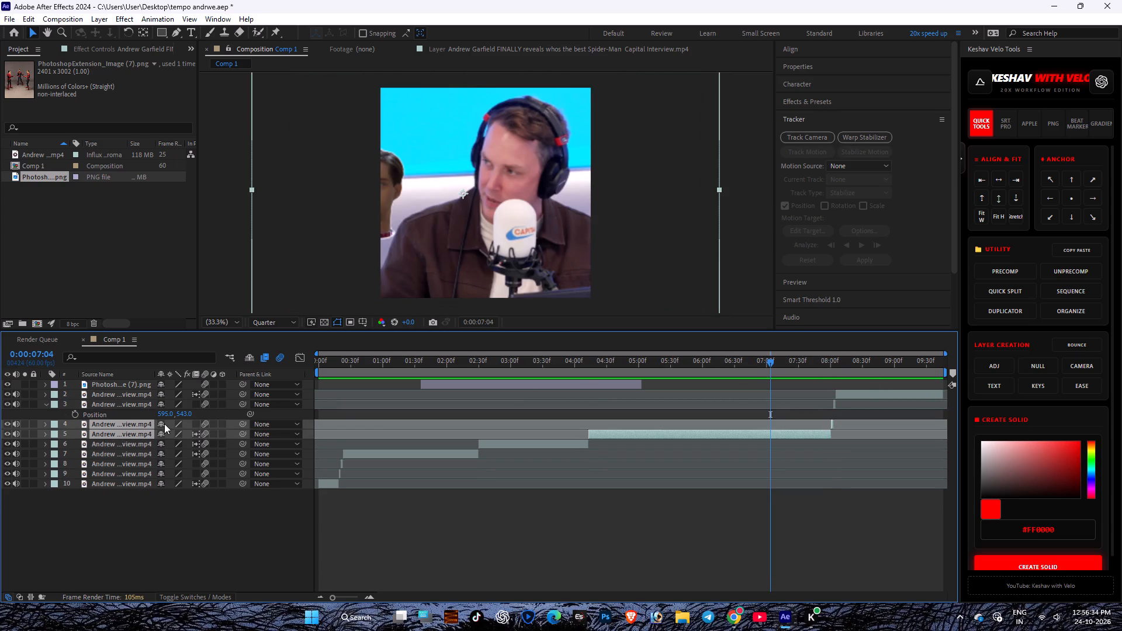
pyautogui.press('p')
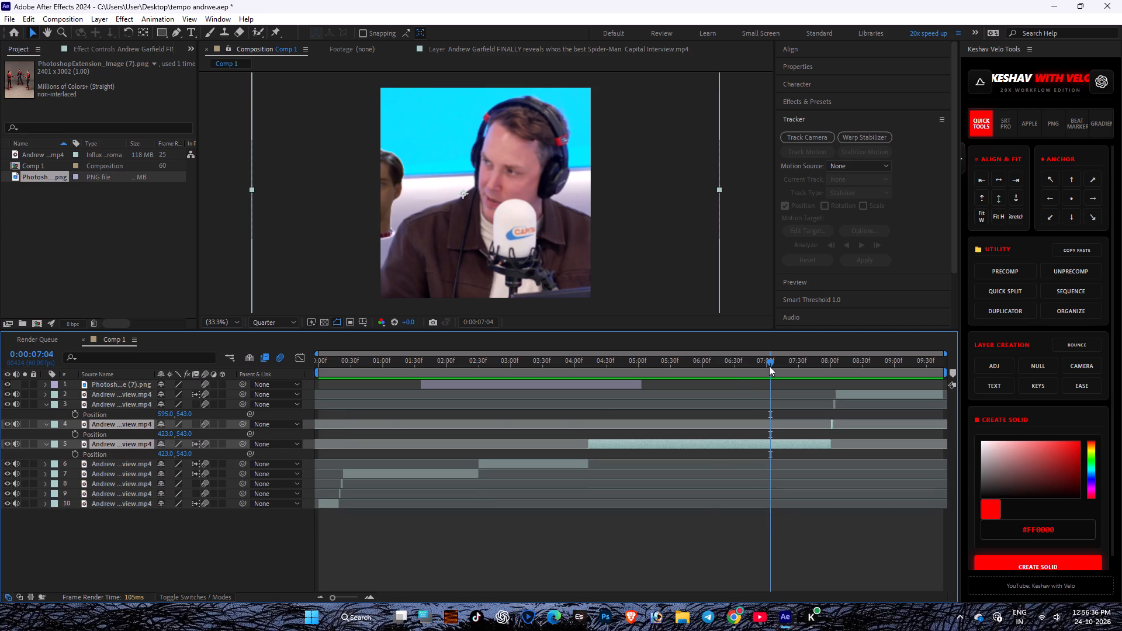
pyautogui.moveTo(769, 366); pyautogui.dragTo(666, 369)
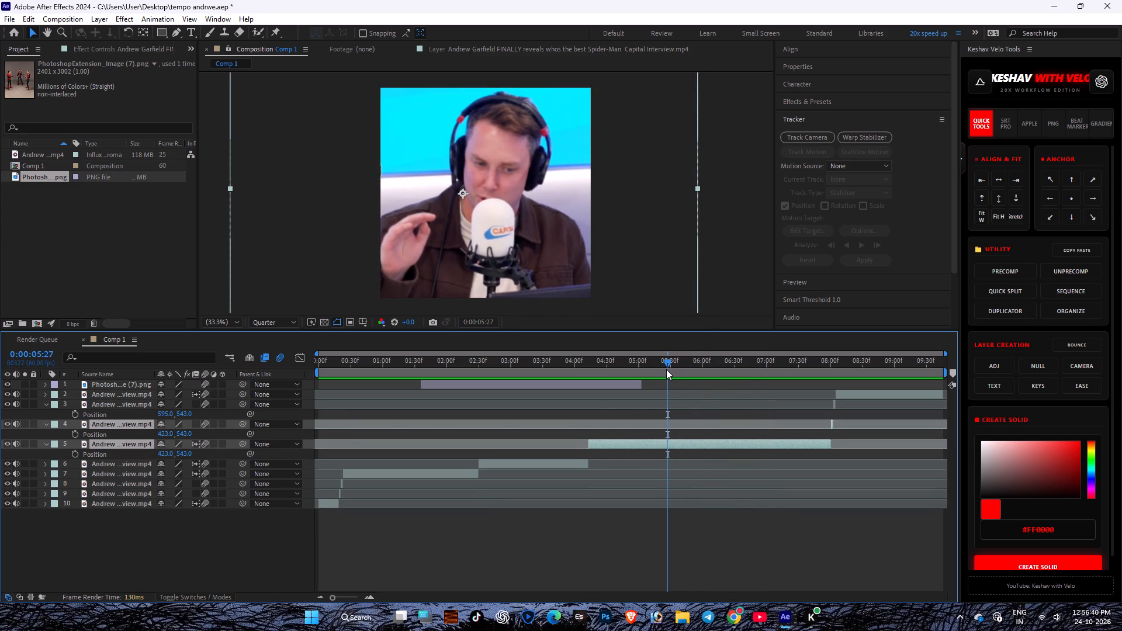
pyautogui.moveTo(681, 365); pyautogui.dragTo(719, 373)
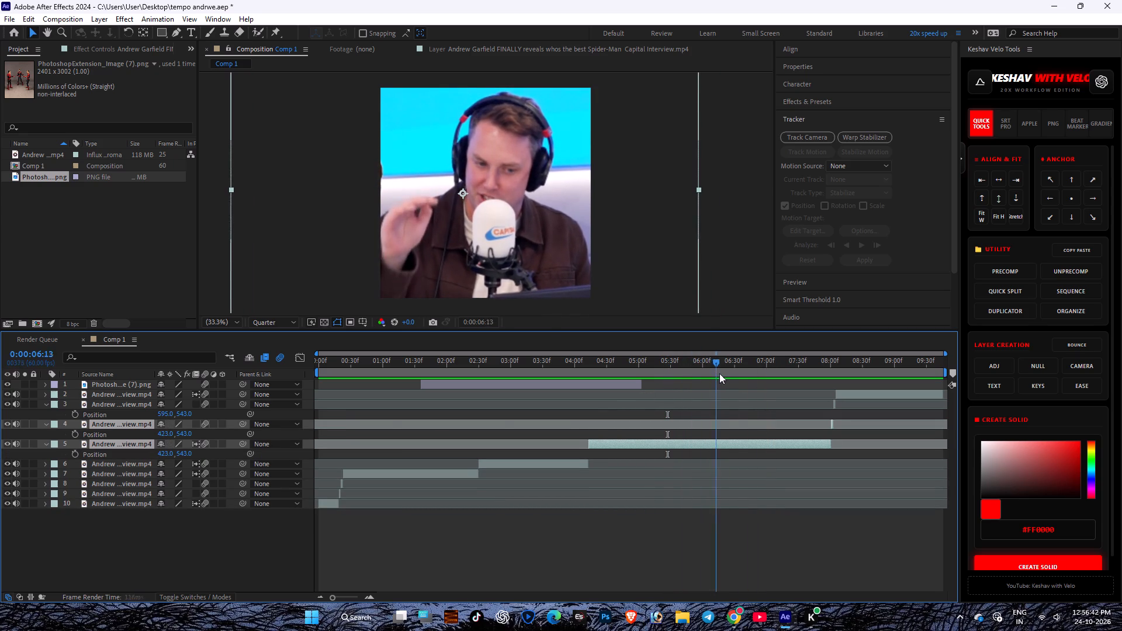
pyautogui.moveTo(719, 373); pyautogui.dragTo(689, 376)
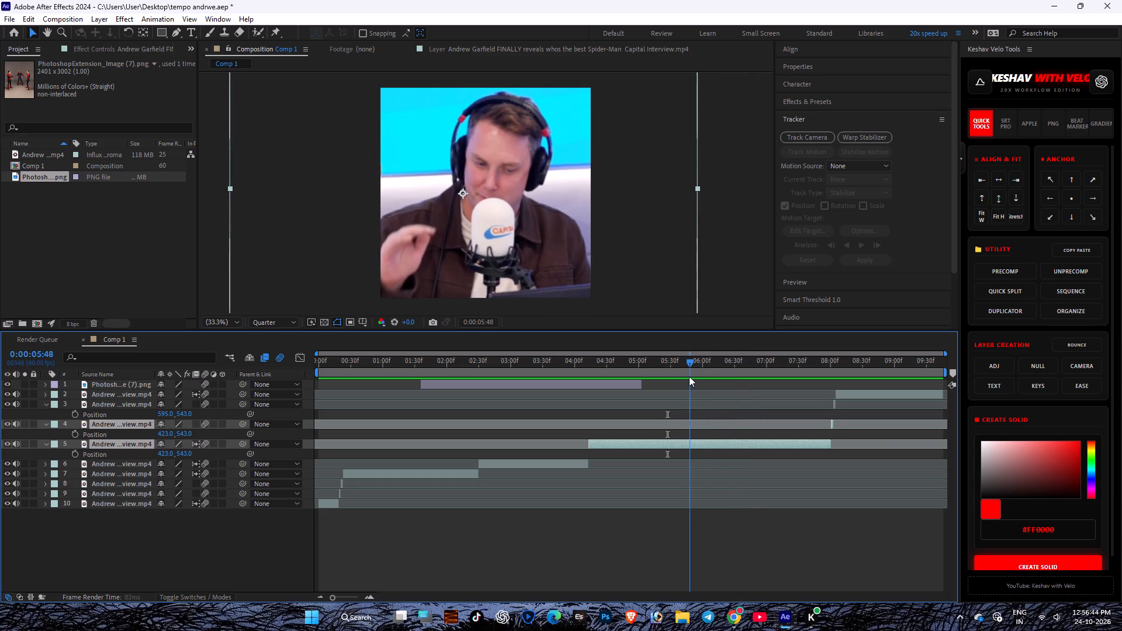
pyautogui.moveTo(689, 376); pyautogui.dragTo(686, 376)
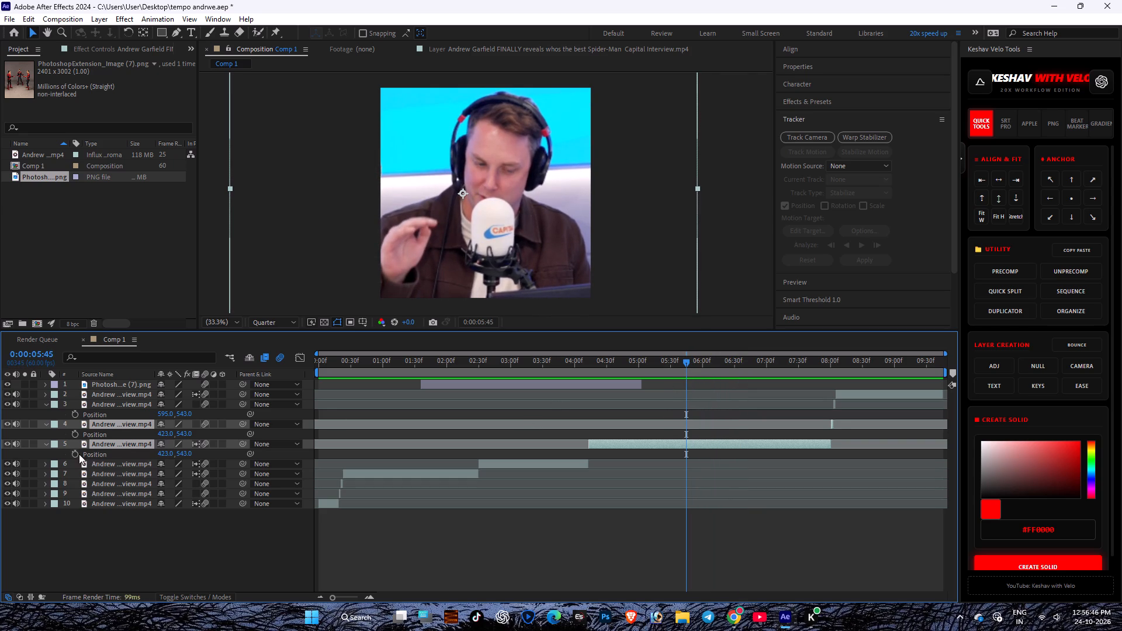
pyautogui.click(76, 454)
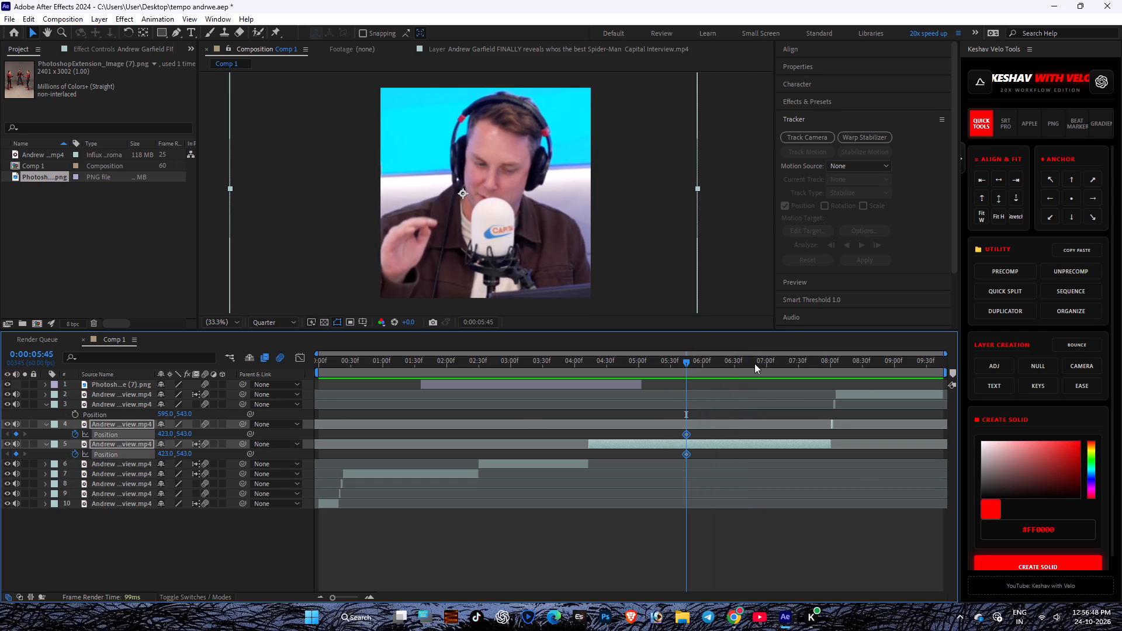
# Set the X position of layers 4 and 5 to 273 at 0:00:07:39 as a second Position keyframe.
pyautogui.moveTo(698, 363); pyautogui.dragTo(770, 386)
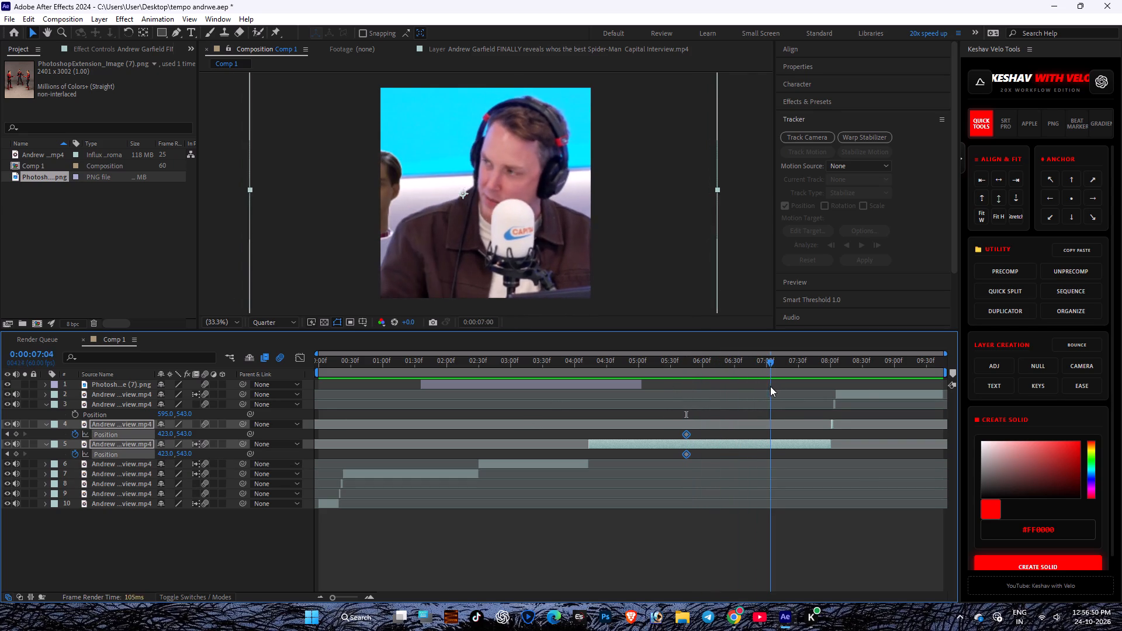
pyautogui.moveTo(770, 386); pyautogui.dragTo(808, 394)
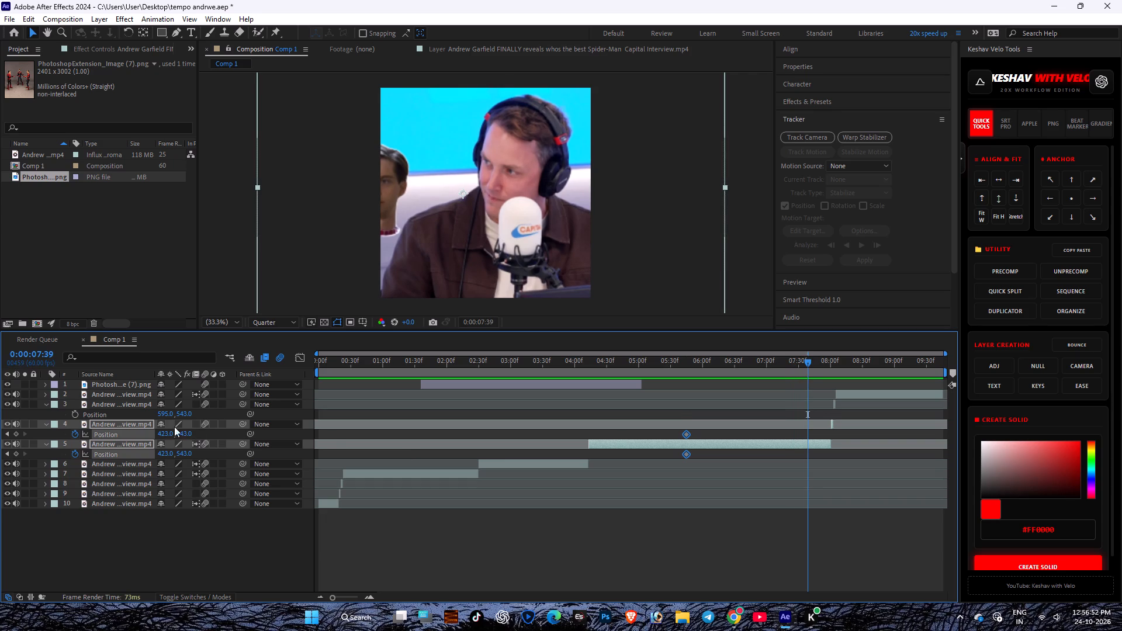
pyautogui.moveTo(165, 435); pyautogui.dragTo(96, 429)
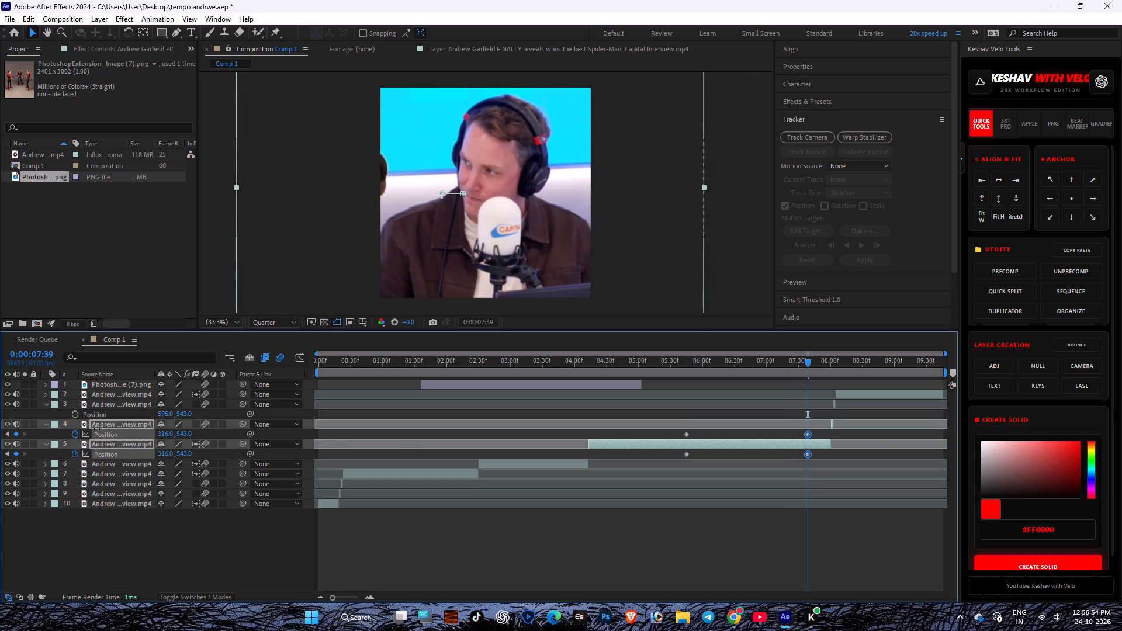
pyautogui.moveTo(96, 429); pyautogui.dragTo(68, 426)
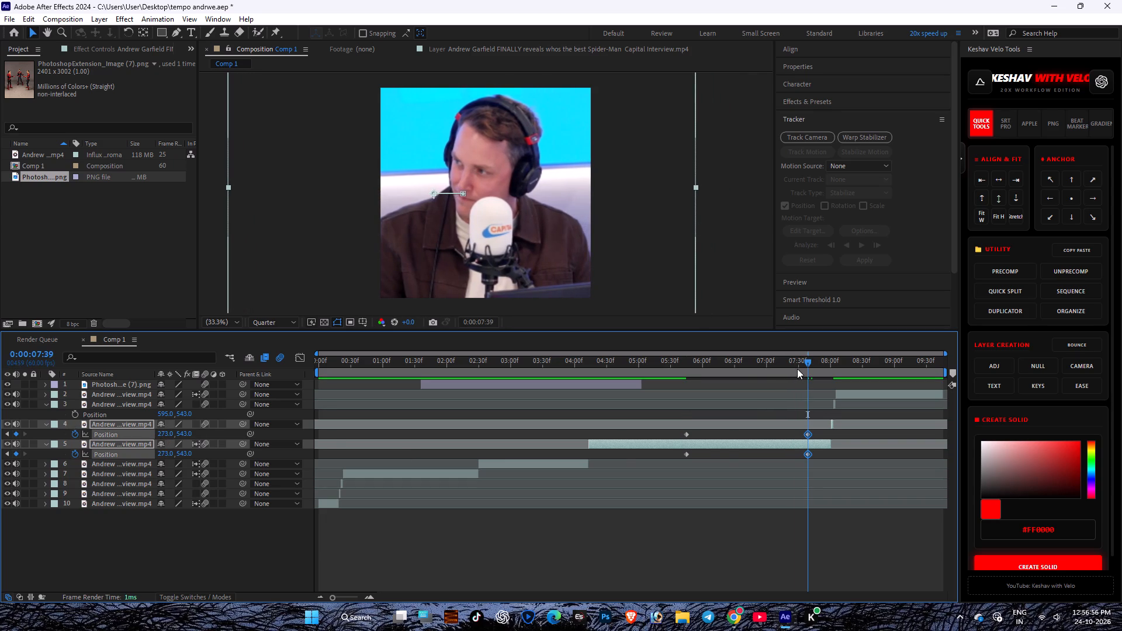
# Scrub and play back the keyframed sideways reframing of layers 4 and 5 through the cut to the final interview clip.
pyautogui.moveTo(797, 369); pyautogui.dragTo(753, 390)
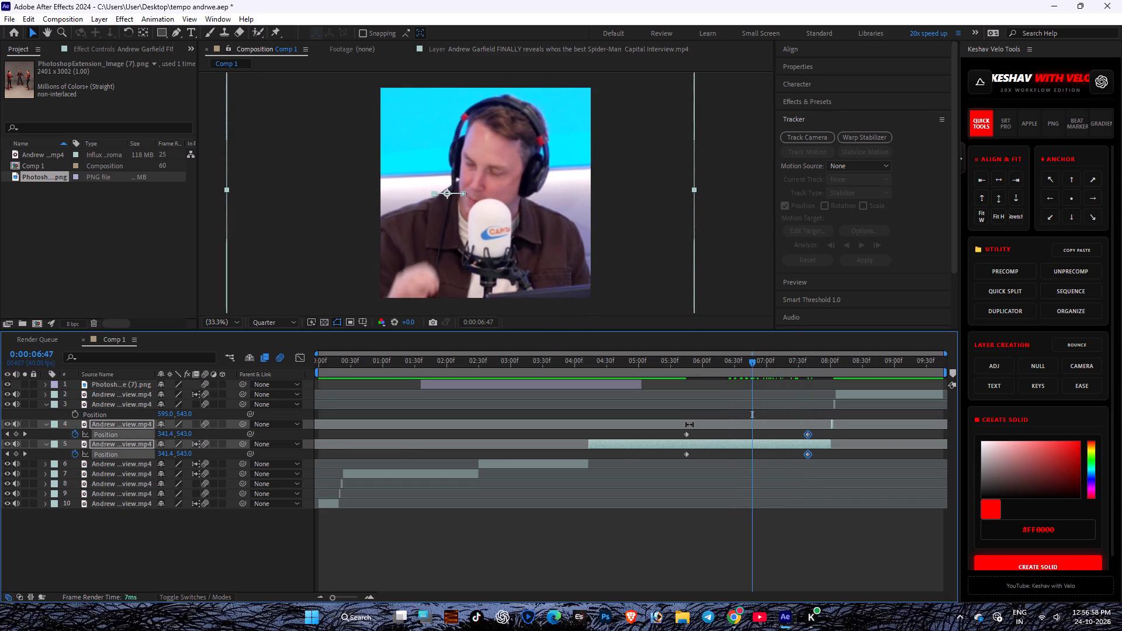
pyautogui.moveTo(663, 370); pyautogui.dragTo(675, 367)
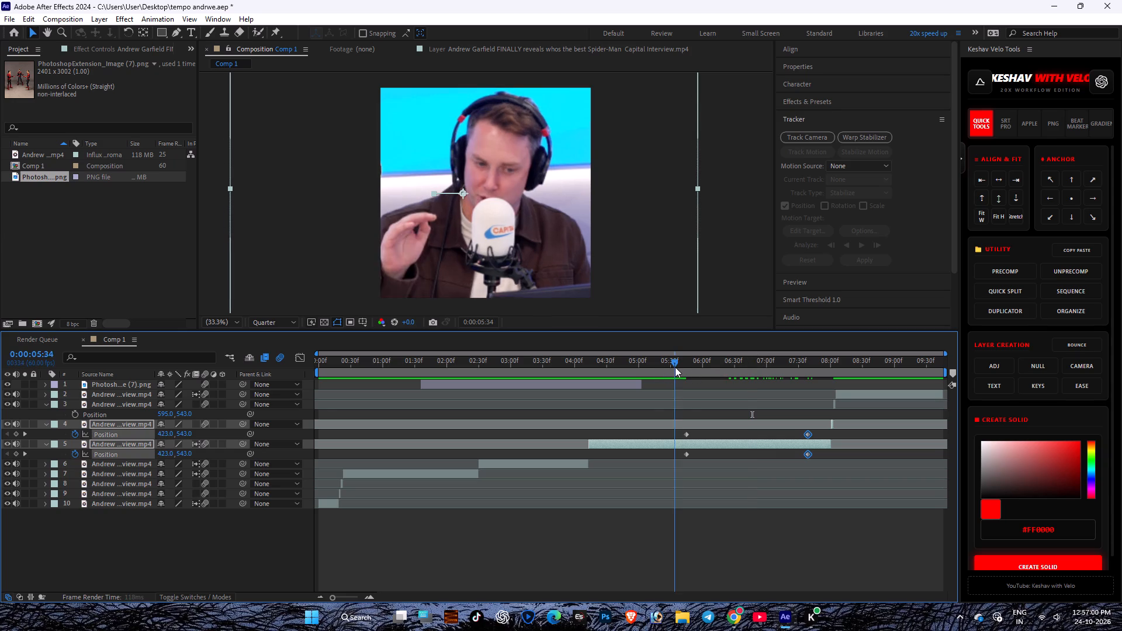
pyautogui.moveTo(675, 367); pyautogui.dragTo(767, 385)
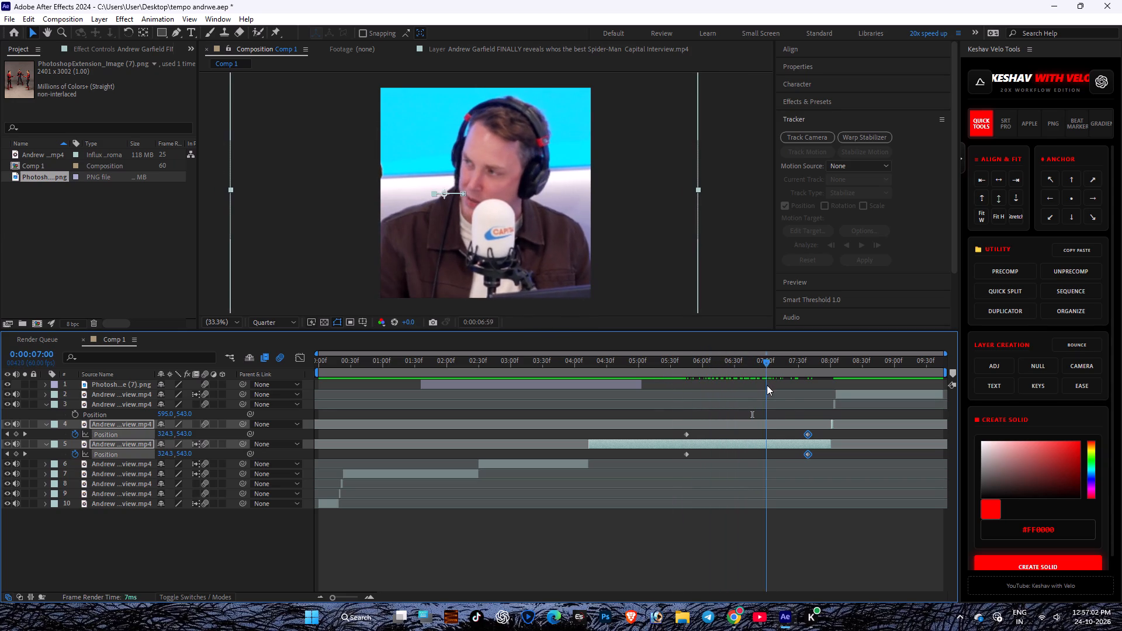
pyautogui.moveTo(767, 385); pyautogui.dragTo(813, 404)
pyautogui.press('s')
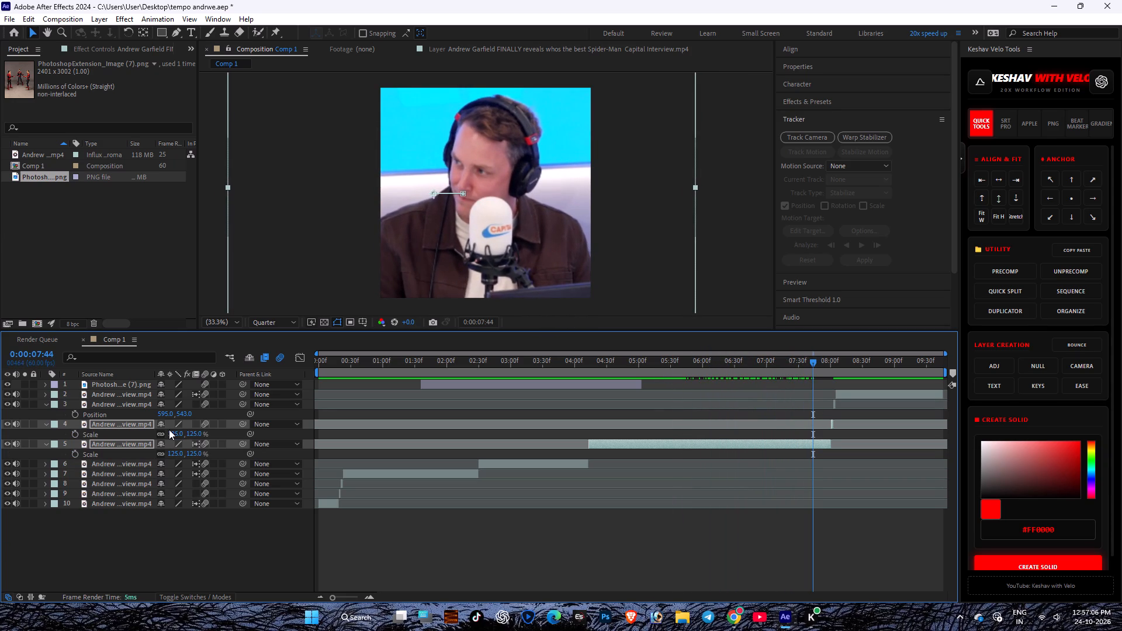
pyautogui.press('s')
pyautogui.click(603, 549)
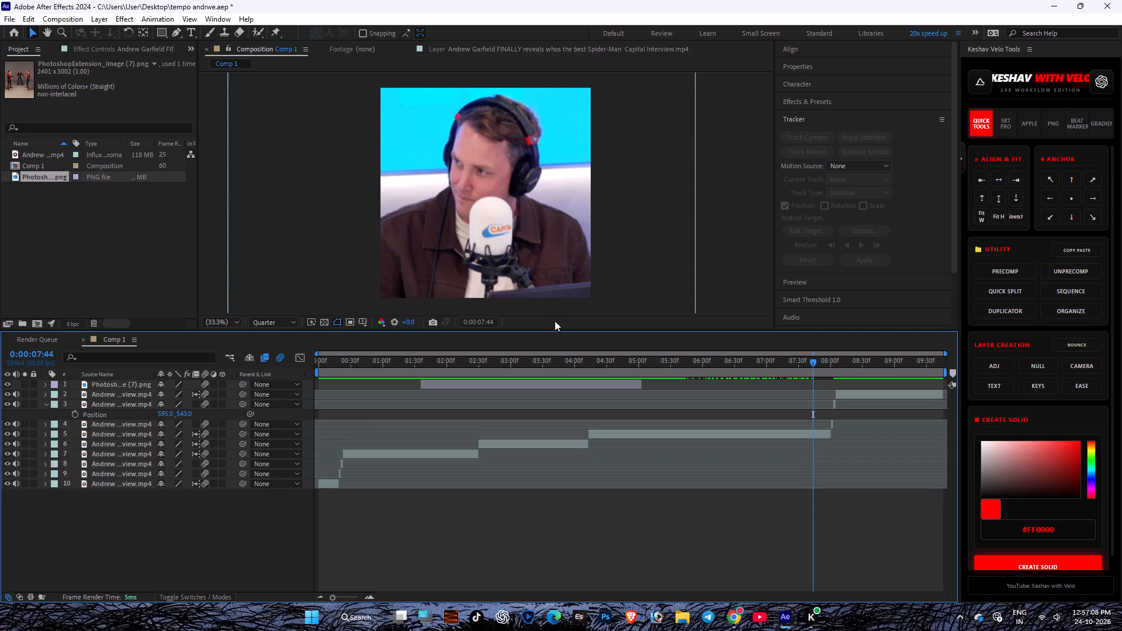
pyautogui.click(556, 366)
pyautogui.press('space')
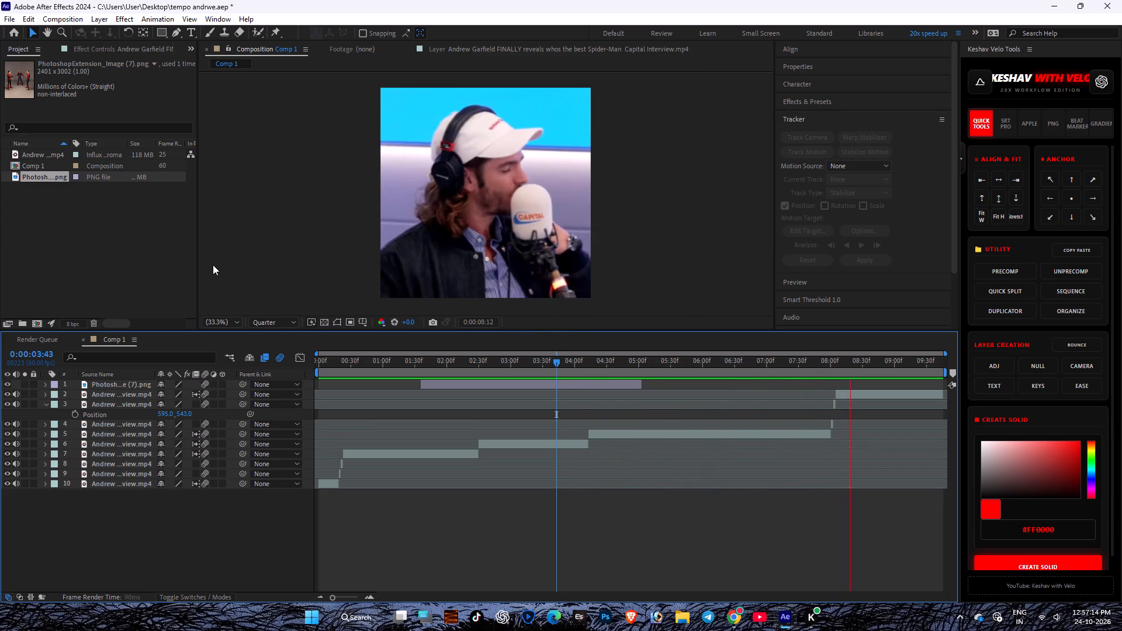
pyautogui.click(764, 366)
pyautogui.press('space')
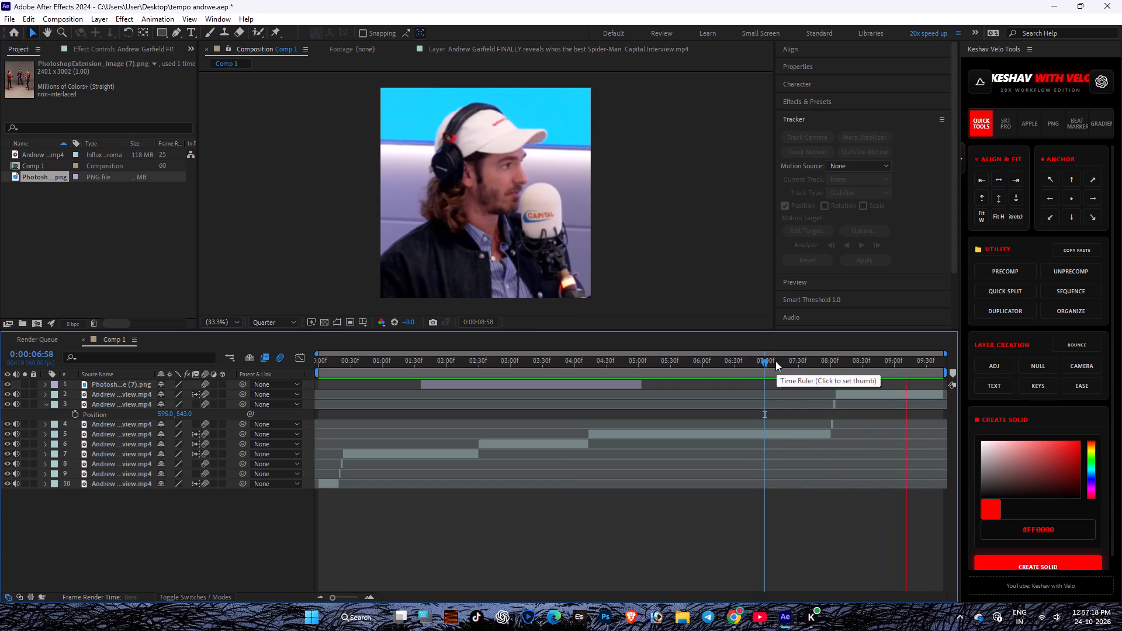
# Return the playhead to 0:00:00:00 and save the project.
pyautogui.moveTo(775, 364); pyautogui.dragTo(0, 391)
pyautogui.hotkey('ctrl', 's')
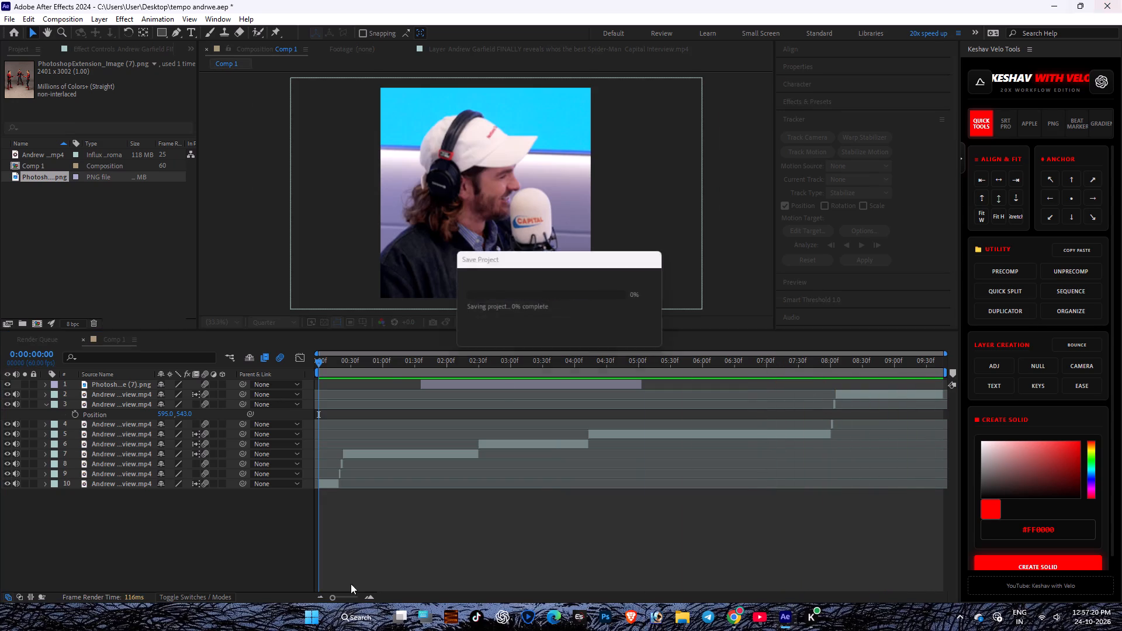
# Collapse the revealed layer properties in the Comp 1 timeline.
pyautogui.moveTo(380, 365); pyautogui.dragTo(414, 367)
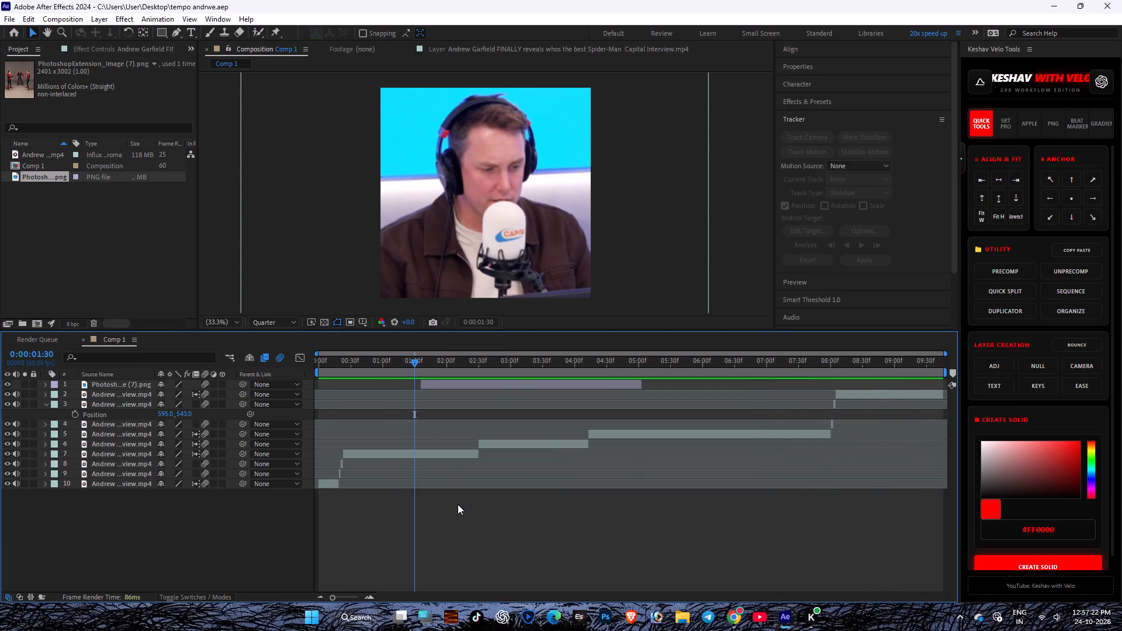
pyautogui.click(459, 512)
pyautogui.press('u')
pyautogui.press('u')
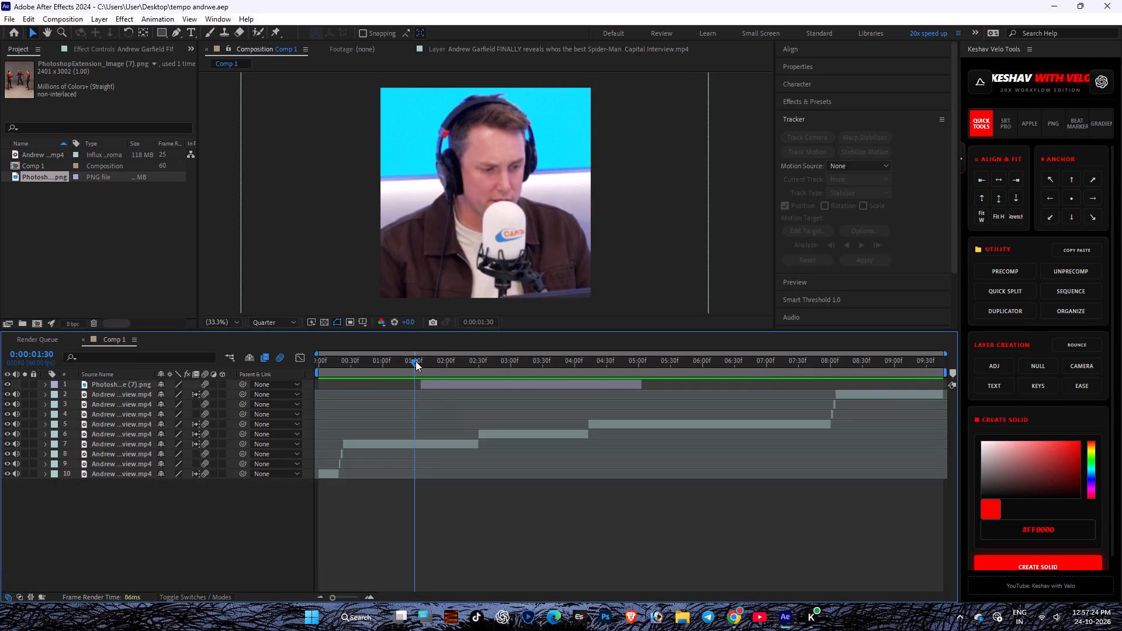
# Preview the whole sequence from 0:00:00:00 to check the overlay, cuts and reframing.
pyautogui.moveTo(410, 359); pyautogui.dragTo(143, 394)
pyautogui.press('space')
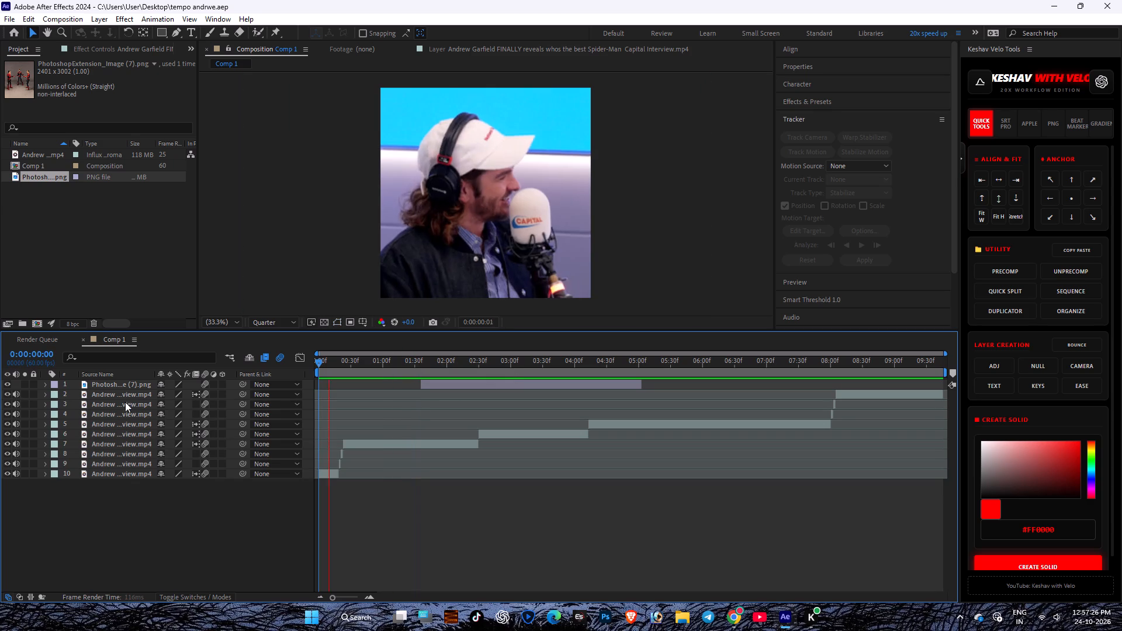
pyautogui.write('ll')
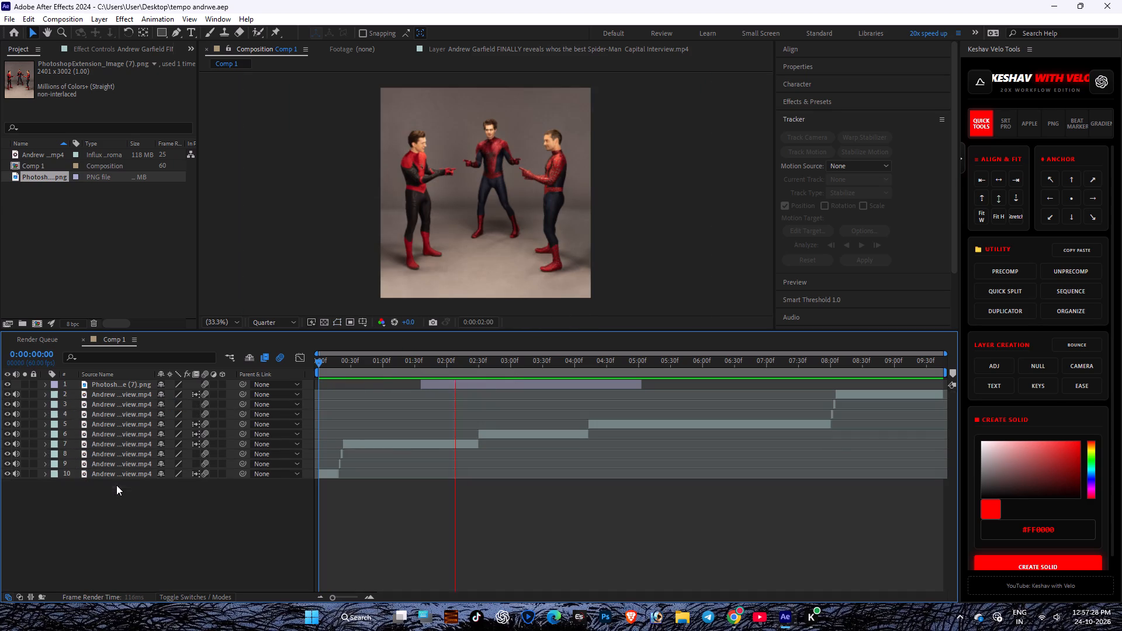
pyautogui.moveTo(495, 367); pyautogui.dragTo(63, 418)
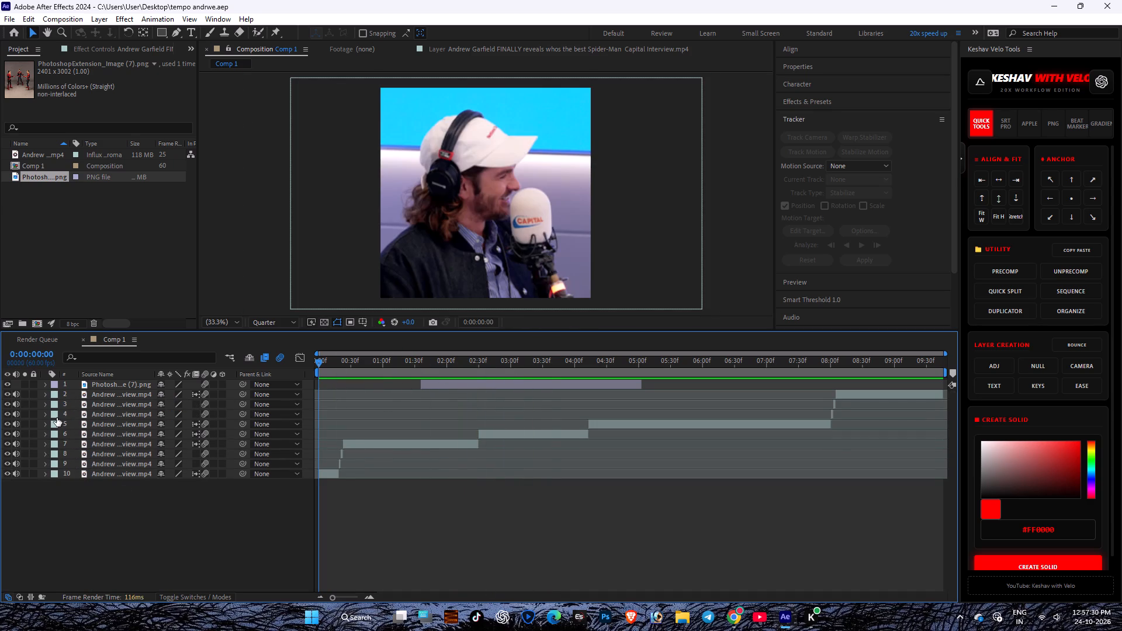
pyautogui.press('space')
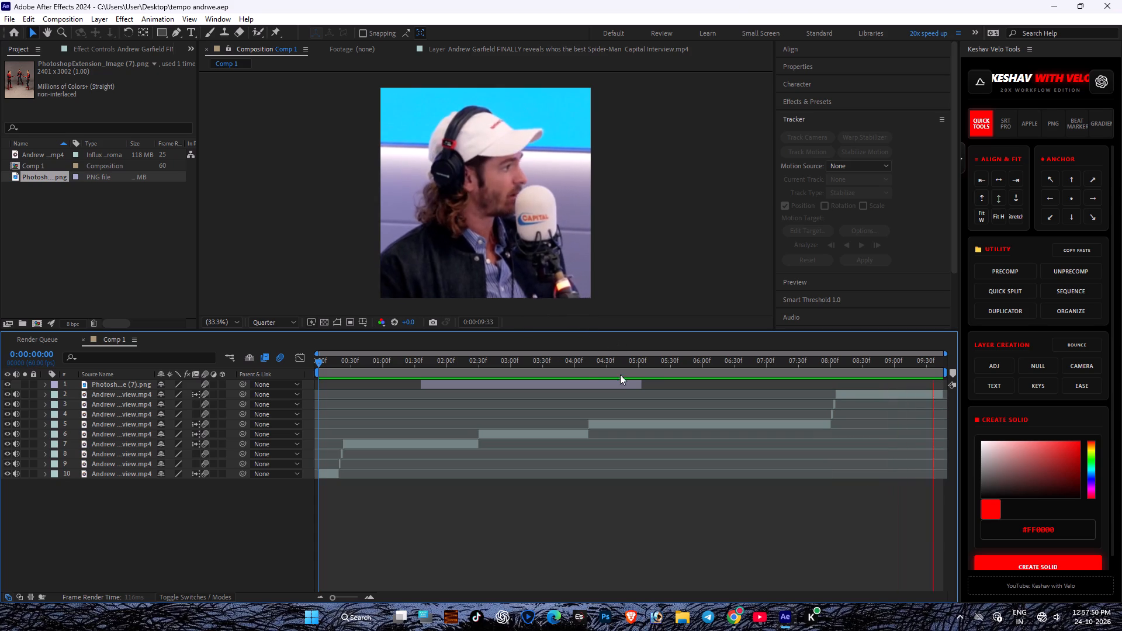
# Scrub from 0:00:03:54 to 0:00:05:49 to inspect the end of the Spider-Man overlay and the start of the reframing move.
pyautogui.moveTo(562, 369); pyautogui.dragTo(568, 369)
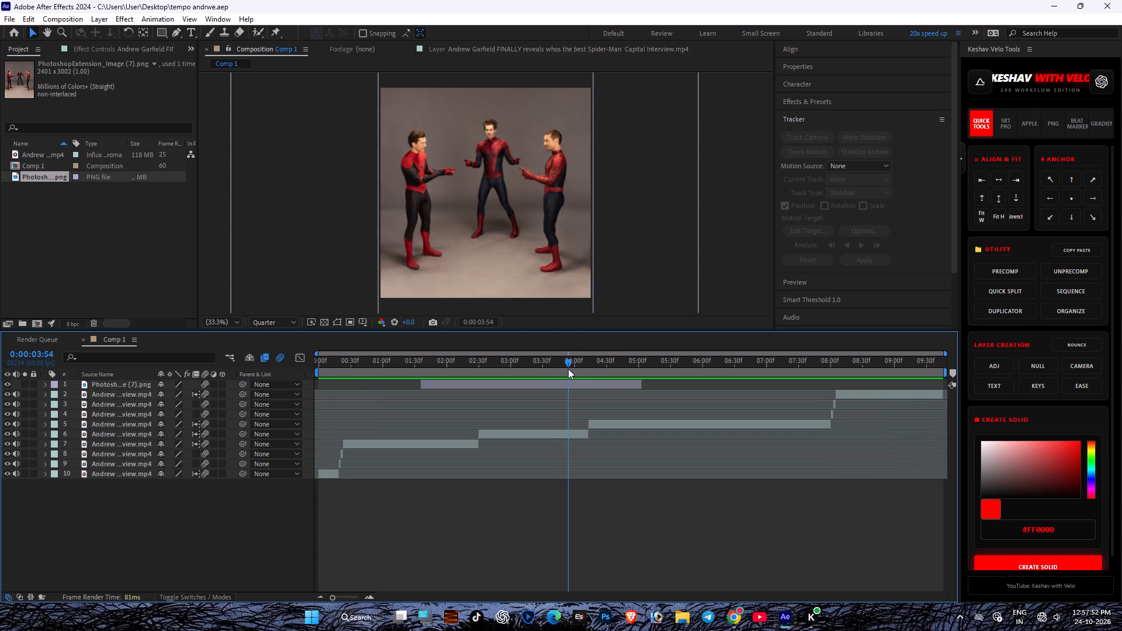
pyautogui.moveTo(568, 369); pyautogui.dragTo(602, 390)
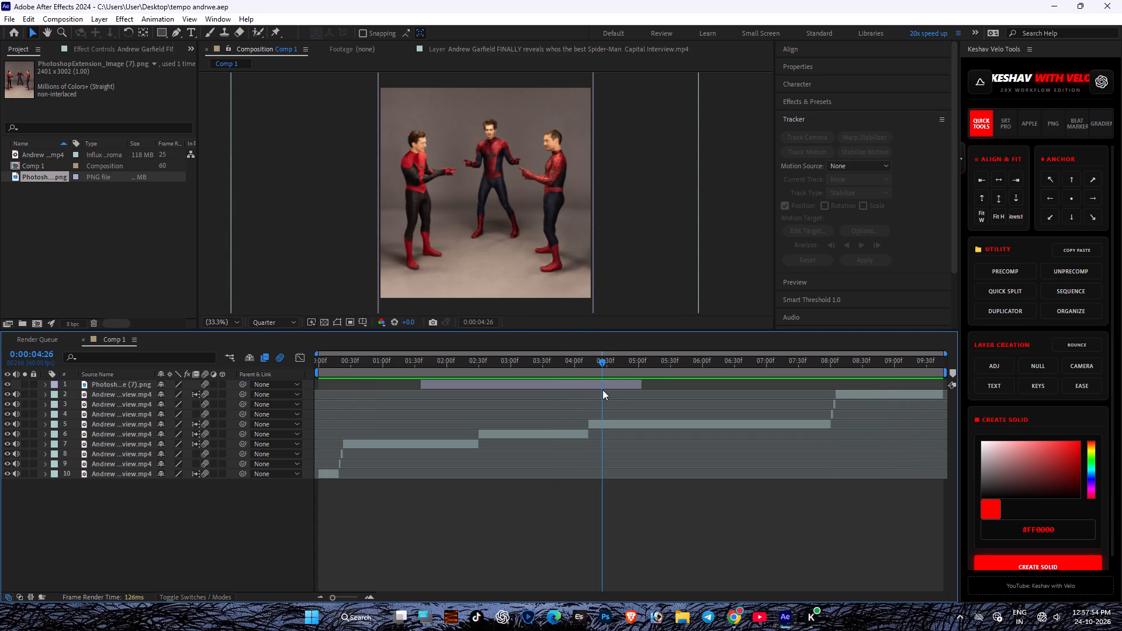
pyautogui.moveTo(602, 390); pyautogui.dragTo(610, 393)
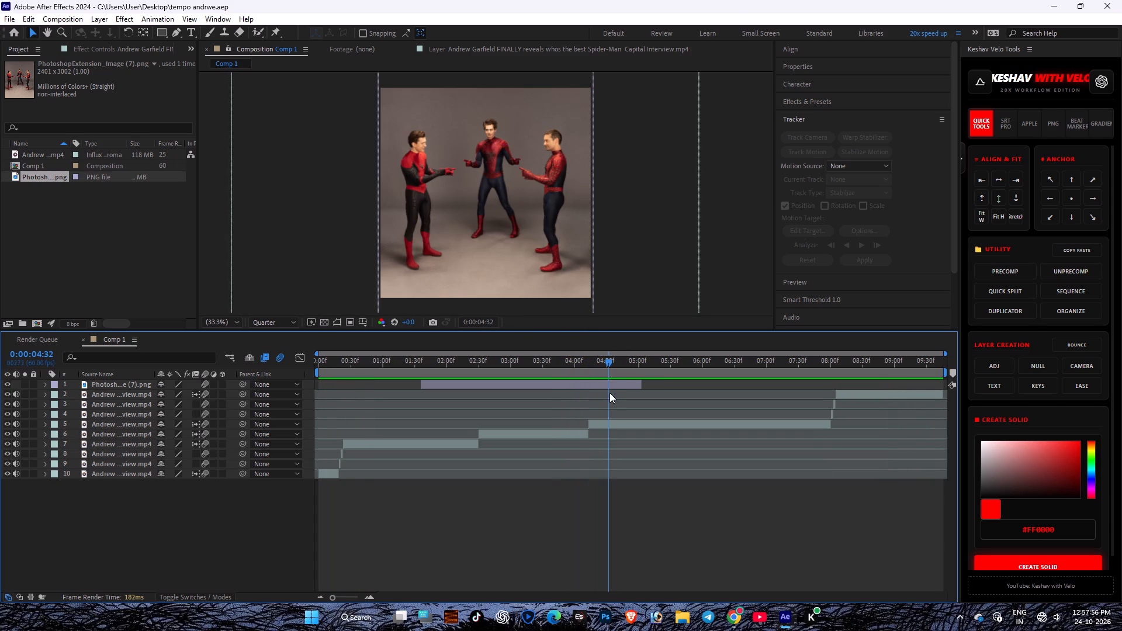
pyautogui.moveTo(610, 393); pyautogui.dragTo(646, 416)
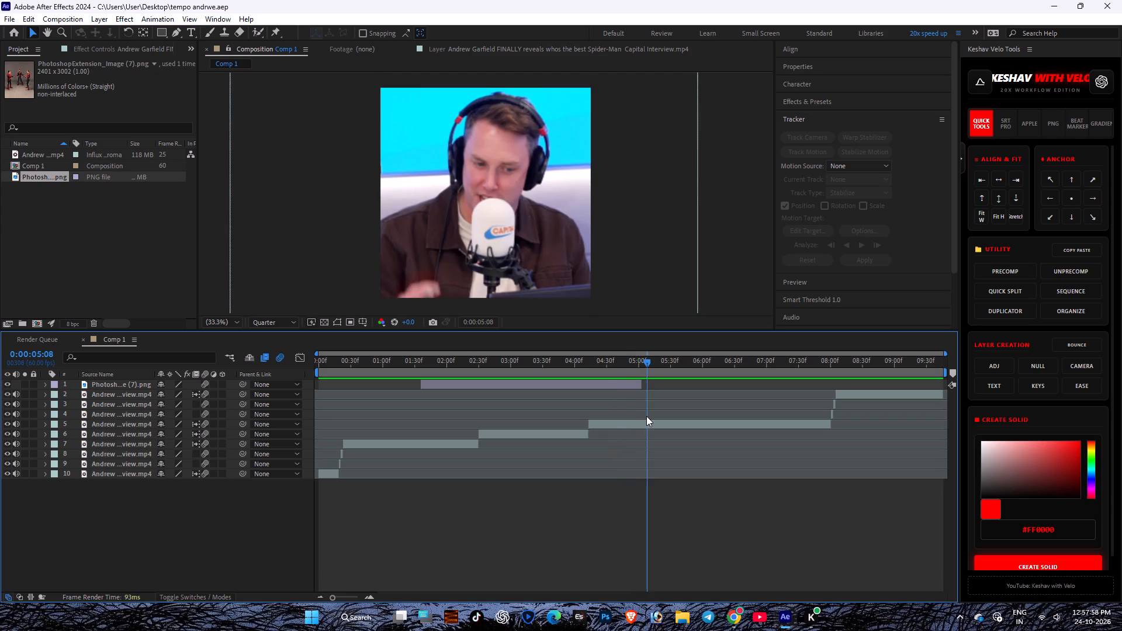
pyautogui.moveTo(646, 416); pyautogui.dragTo(656, 422)
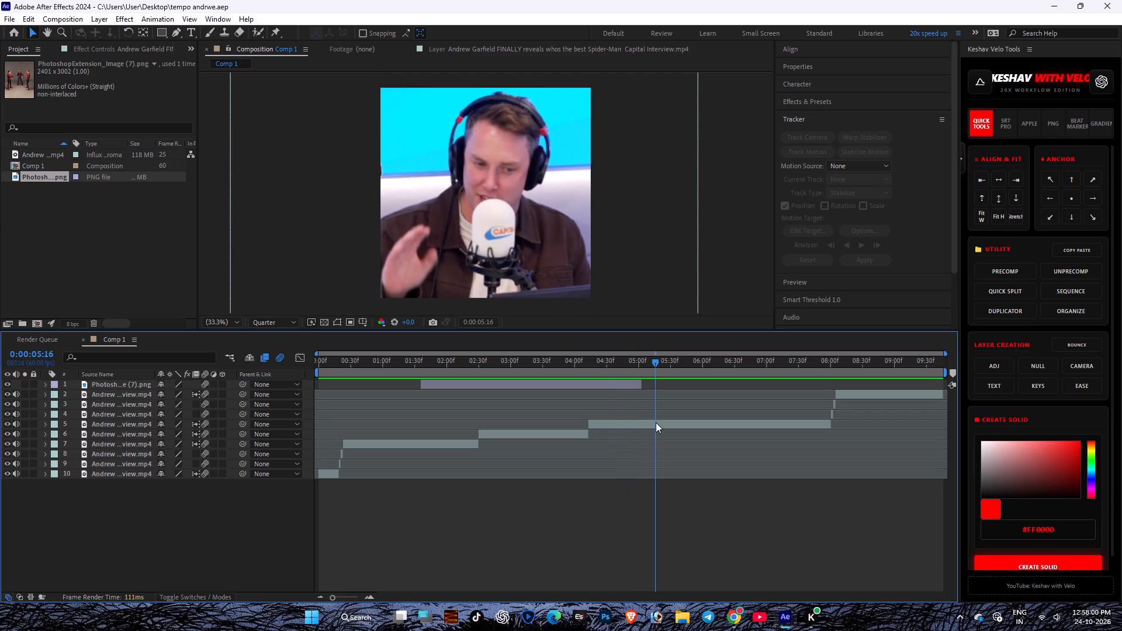
pyautogui.moveTo(656, 422); pyautogui.dragTo(664, 428)
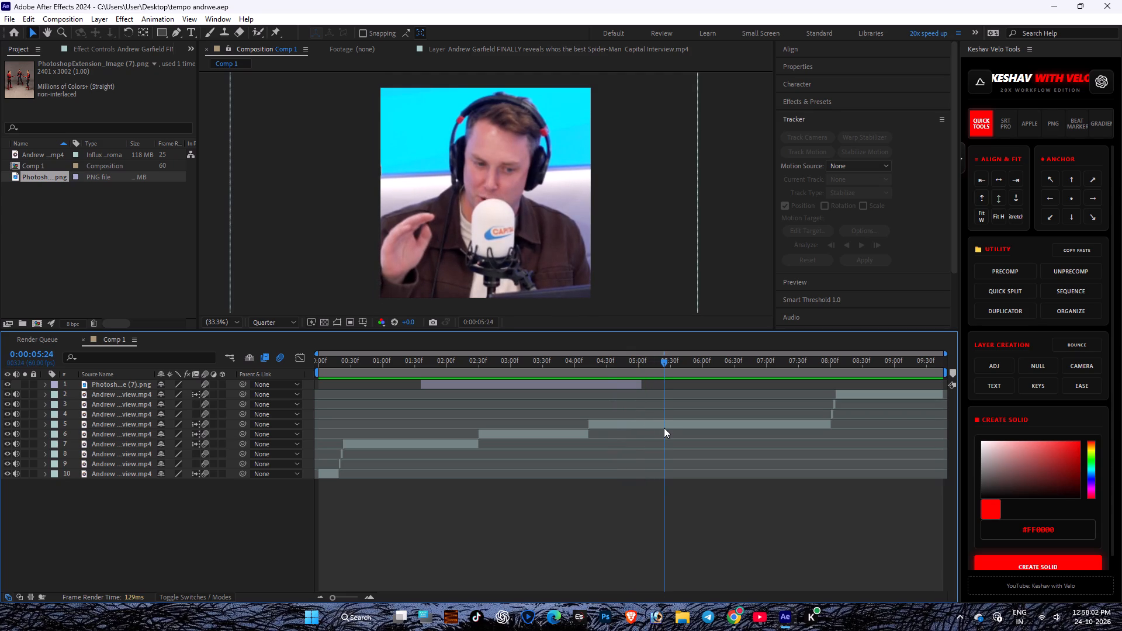
pyautogui.moveTo(664, 428); pyautogui.dragTo(691, 431)
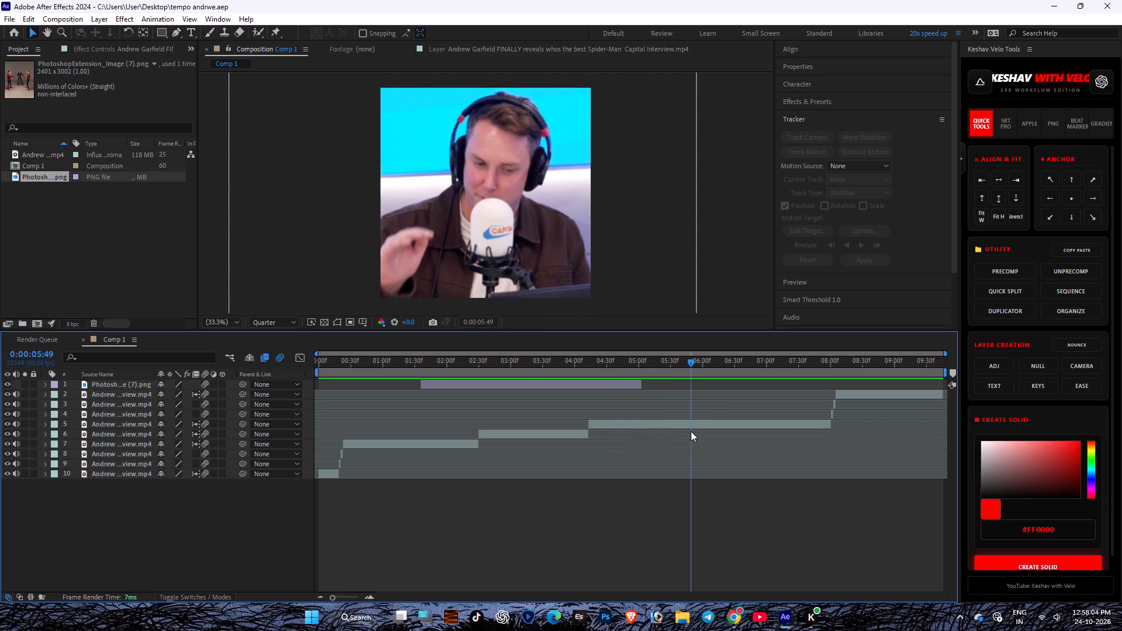
# Play the sequence again from 0:00:00:00 to review the finished reframing and the cut to the final clip.
pyautogui.moveTo(691, 431); pyautogui.dragTo(182, 490)
pyautogui.press('space')
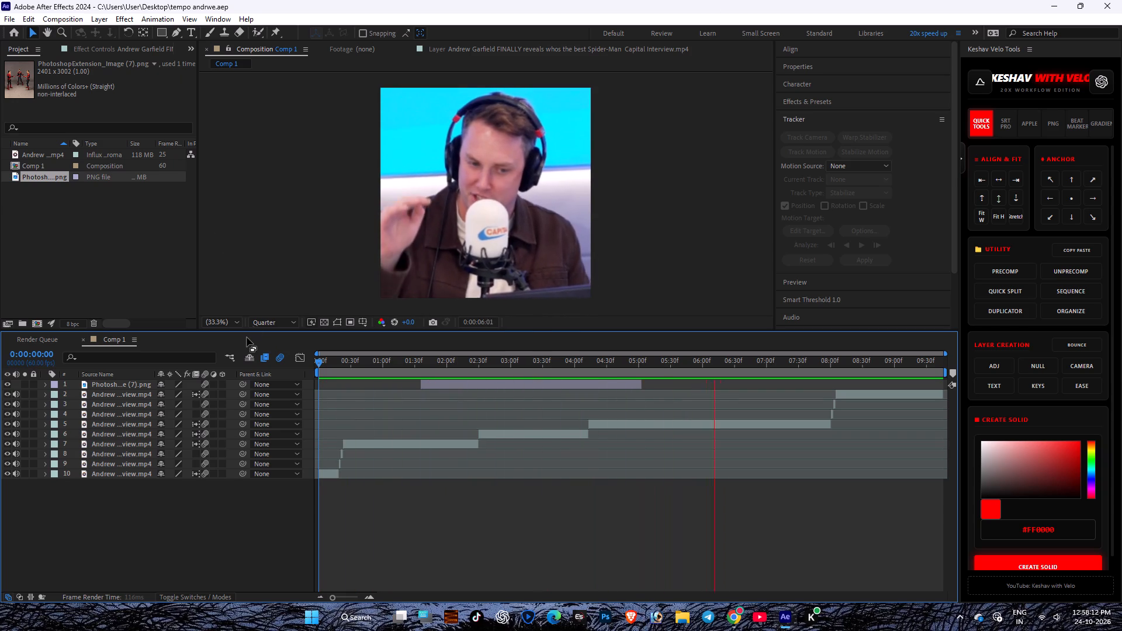
pyautogui.press('space')
pyautogui.press('space')
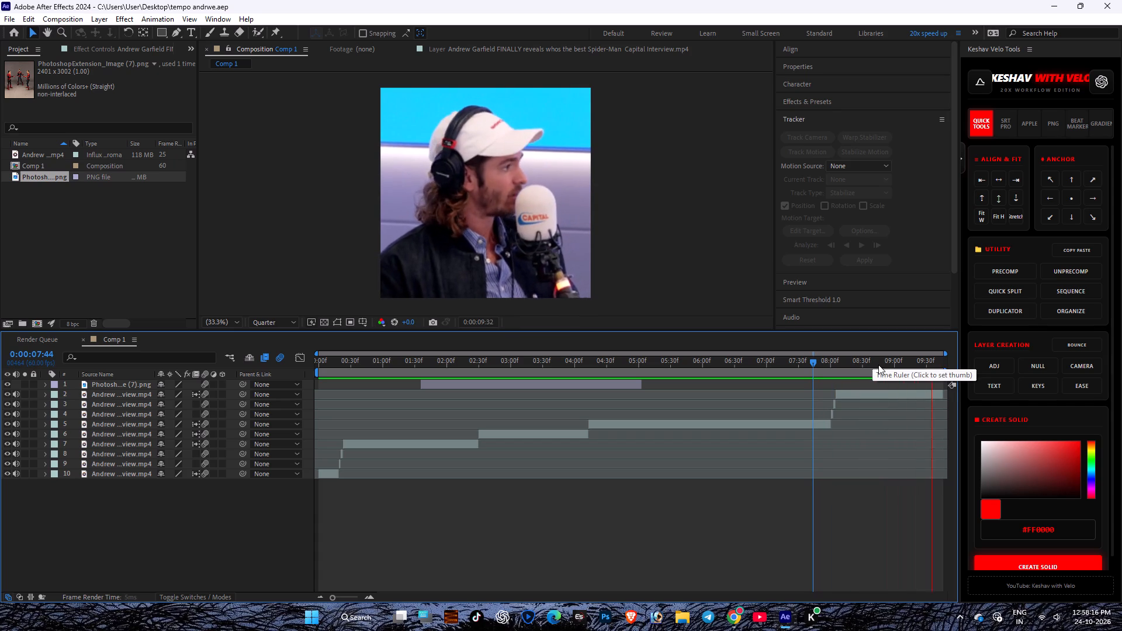
pyautogui.press('space')
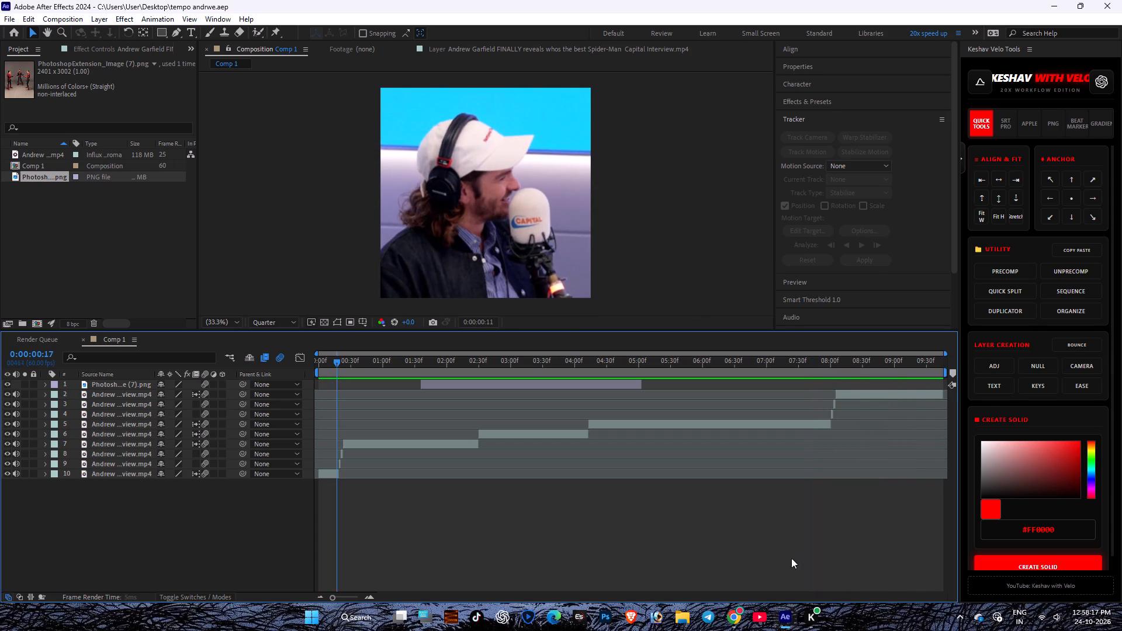
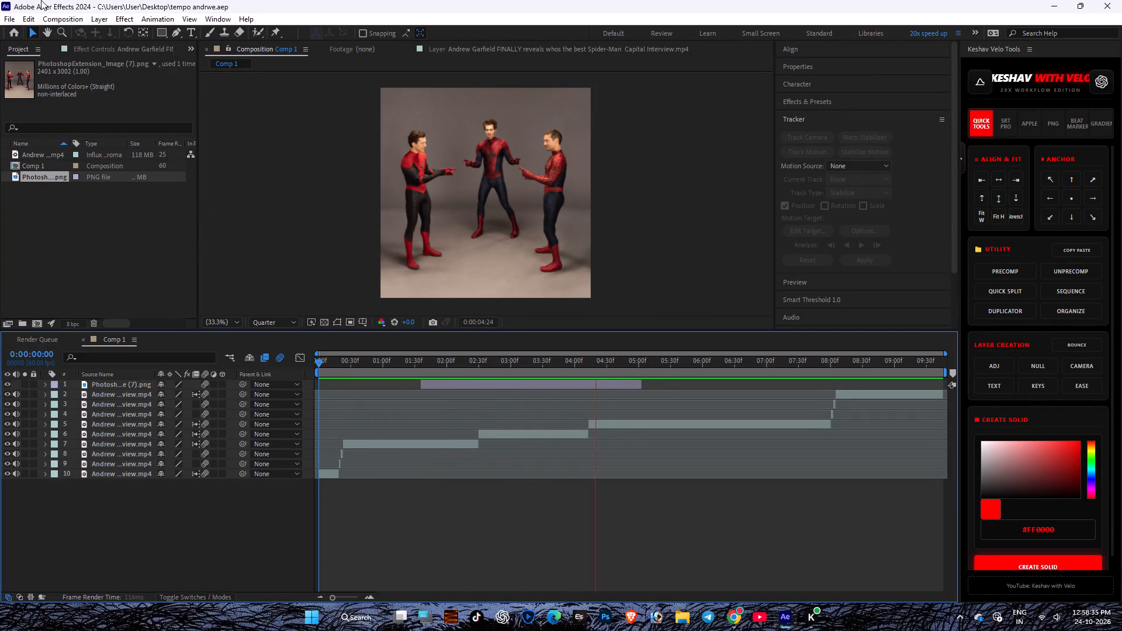
# Reveal the audio waveform of the interview clip in layer 7 and play around 0:00:01:08 to check the overlay's entry against it.
pyautogui.click(347, 438)
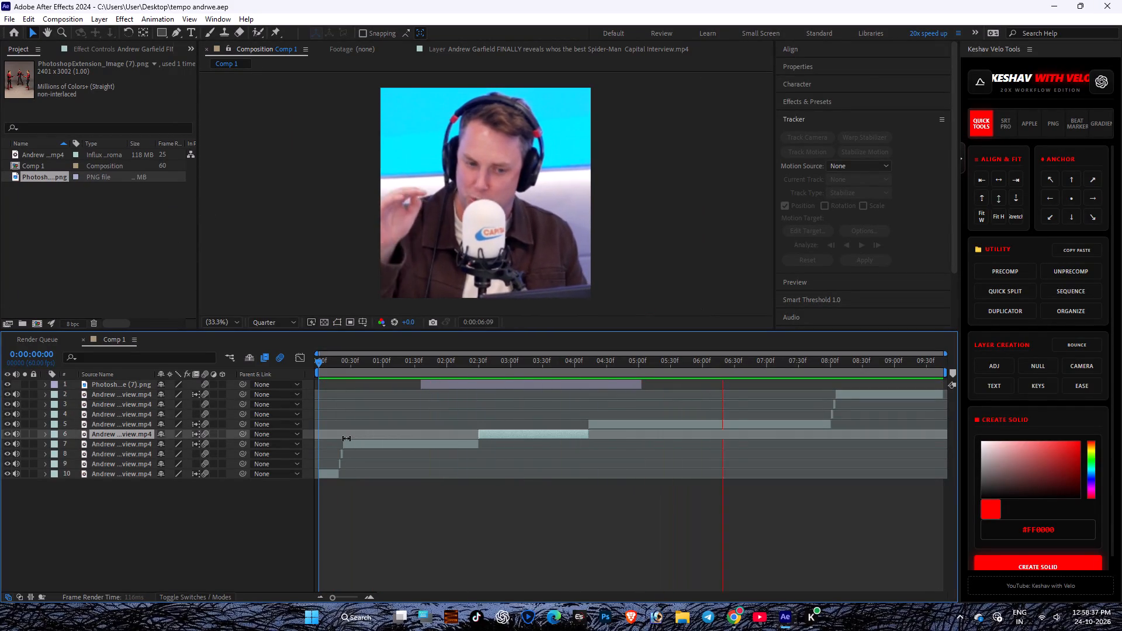
pyautogui.click(352, 441)
pyautogui.press('l')
pyautogui.press('l')
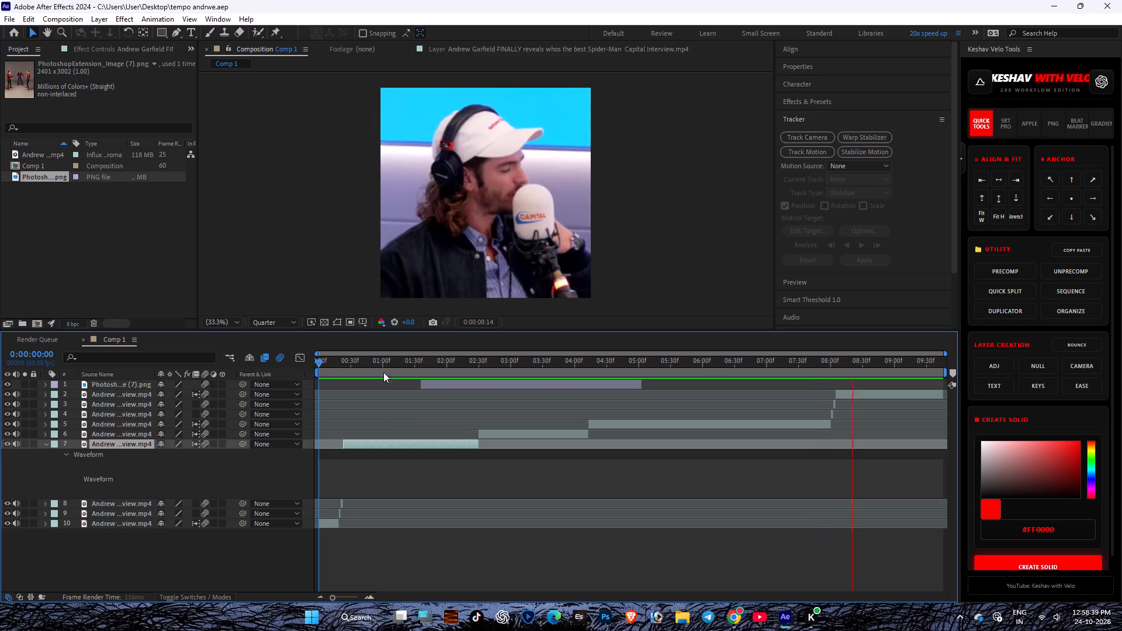
pyautogui.click(379, 363)
pyautogui.press('space')
pyautogui.press('space')
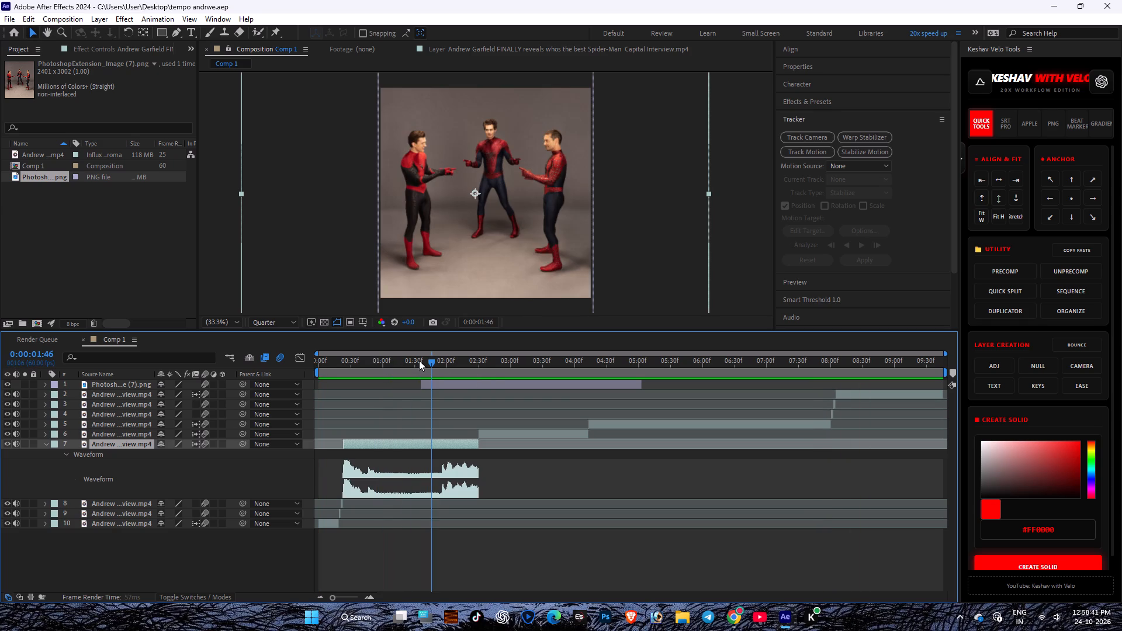
pyautogui.click(391, 364)
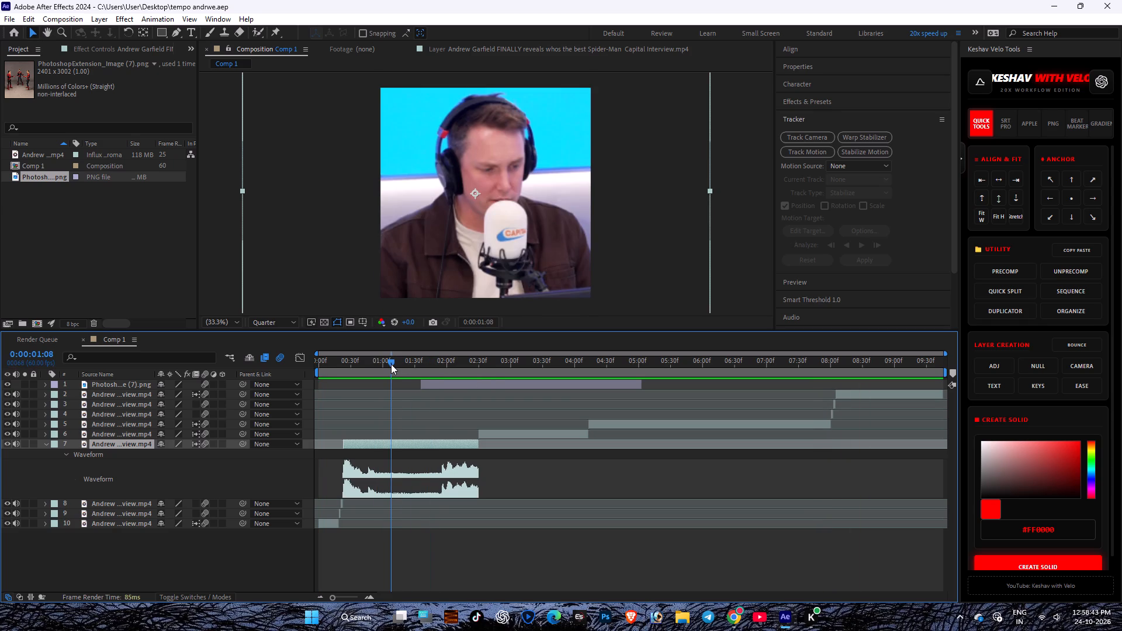
pyautogui.press('space')
pyautogui.press('space')
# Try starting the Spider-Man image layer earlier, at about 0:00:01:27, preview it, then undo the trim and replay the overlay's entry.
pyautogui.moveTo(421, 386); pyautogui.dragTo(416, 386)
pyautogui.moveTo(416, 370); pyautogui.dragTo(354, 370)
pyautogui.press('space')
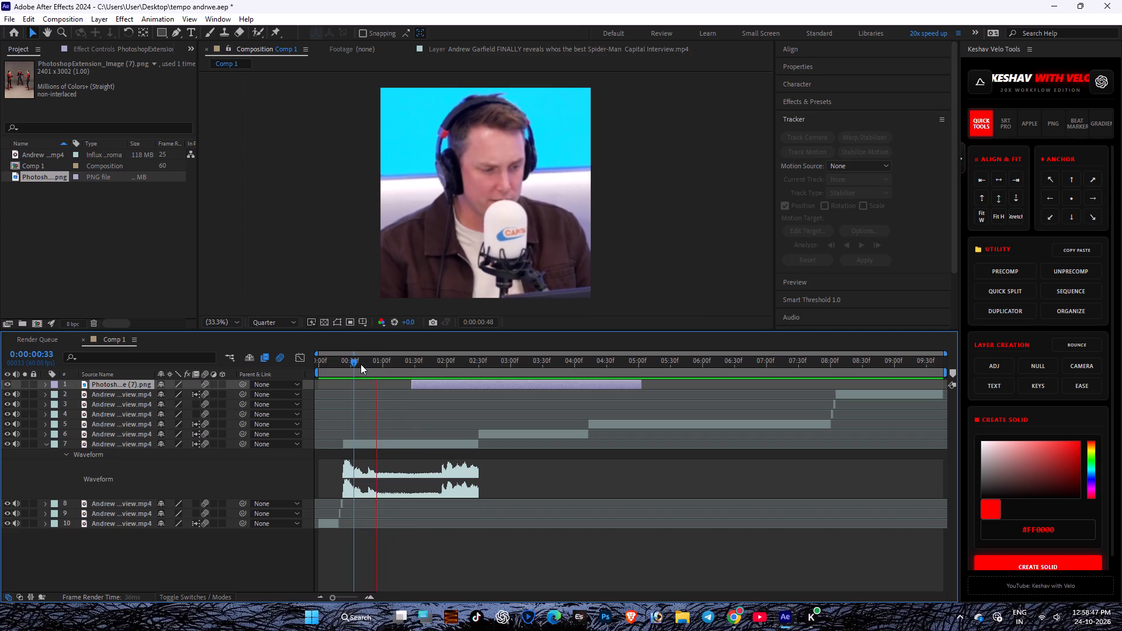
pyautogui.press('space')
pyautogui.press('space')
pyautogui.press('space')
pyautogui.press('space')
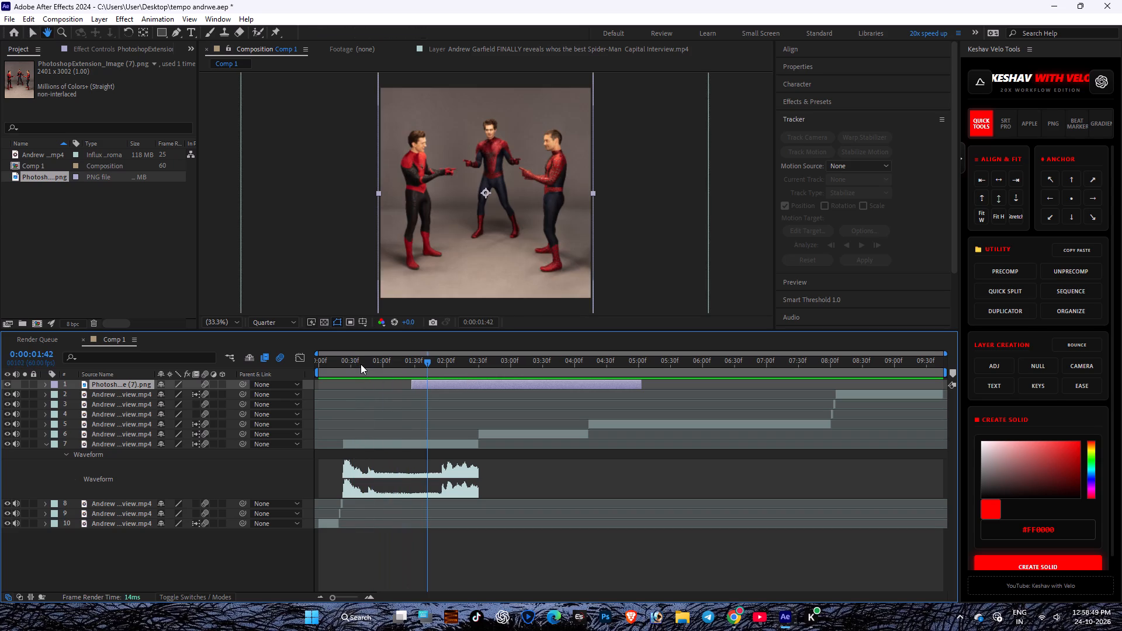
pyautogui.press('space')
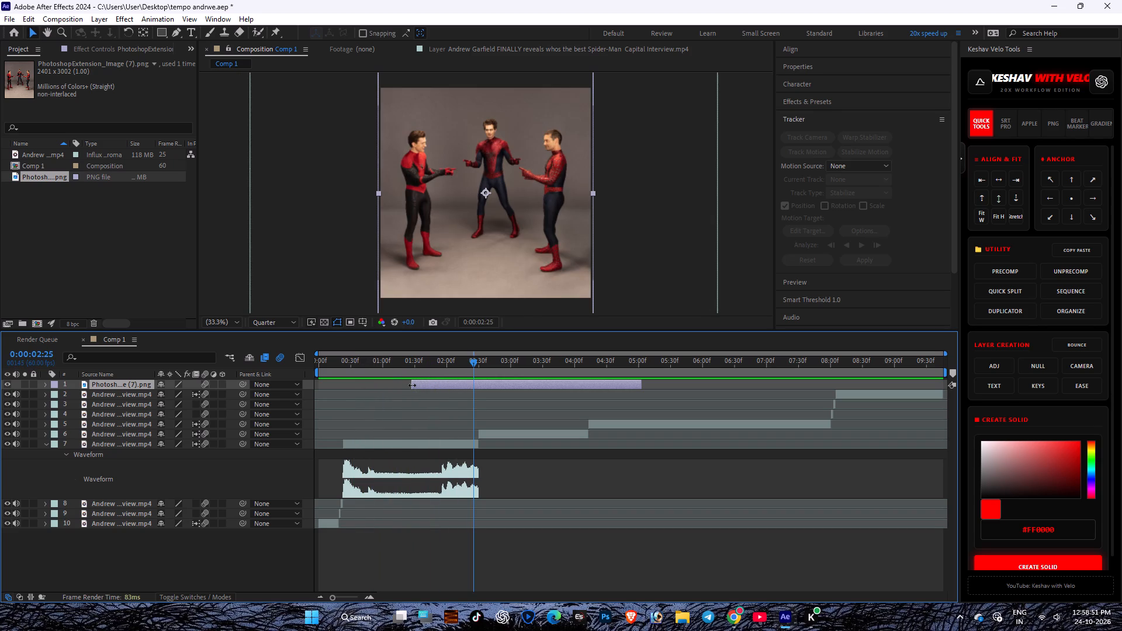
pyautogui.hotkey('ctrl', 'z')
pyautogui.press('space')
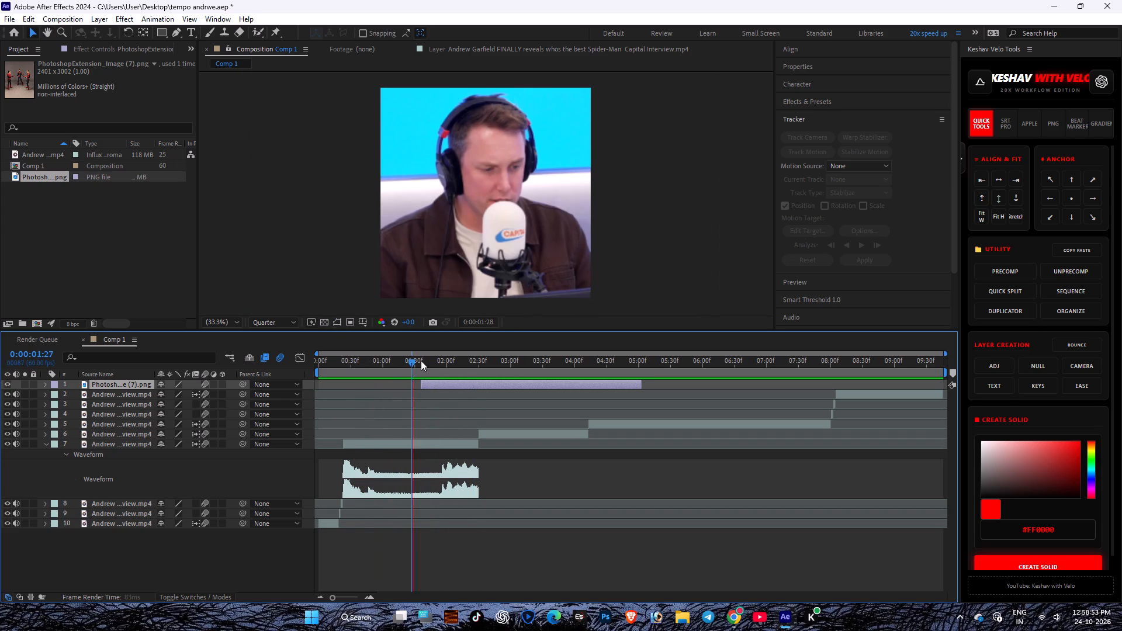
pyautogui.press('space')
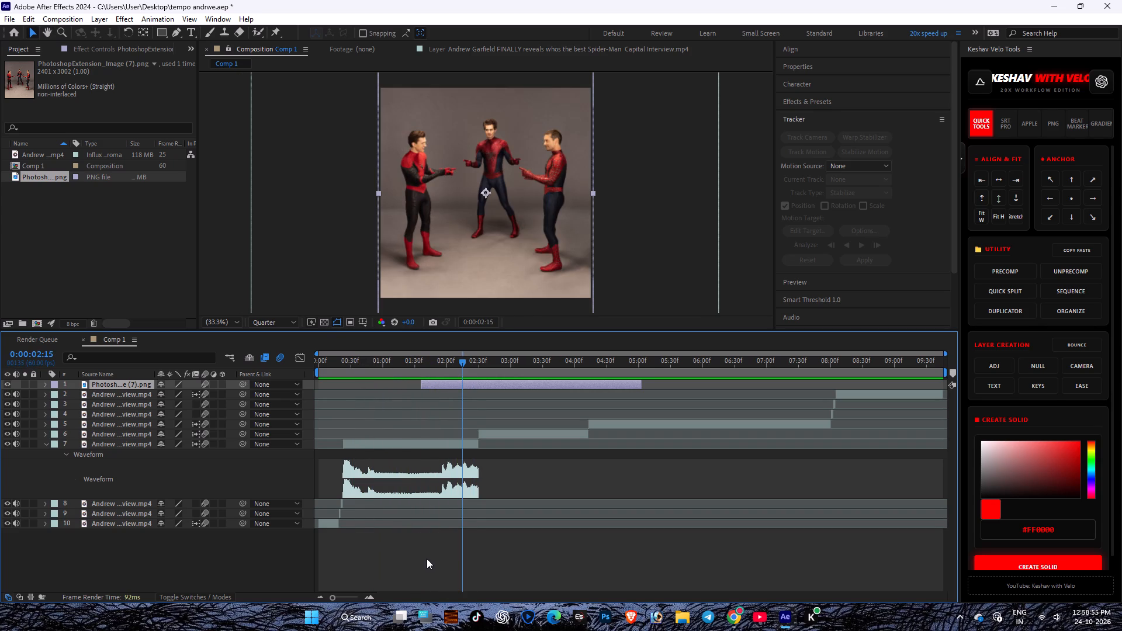
# Collapse the waveform under layer 7 in the Comp 1 timeline.
pyautogui.click(427, 559)
pyautogui.press('u')
pyautogui.press('u')
pyautogui.press('u')
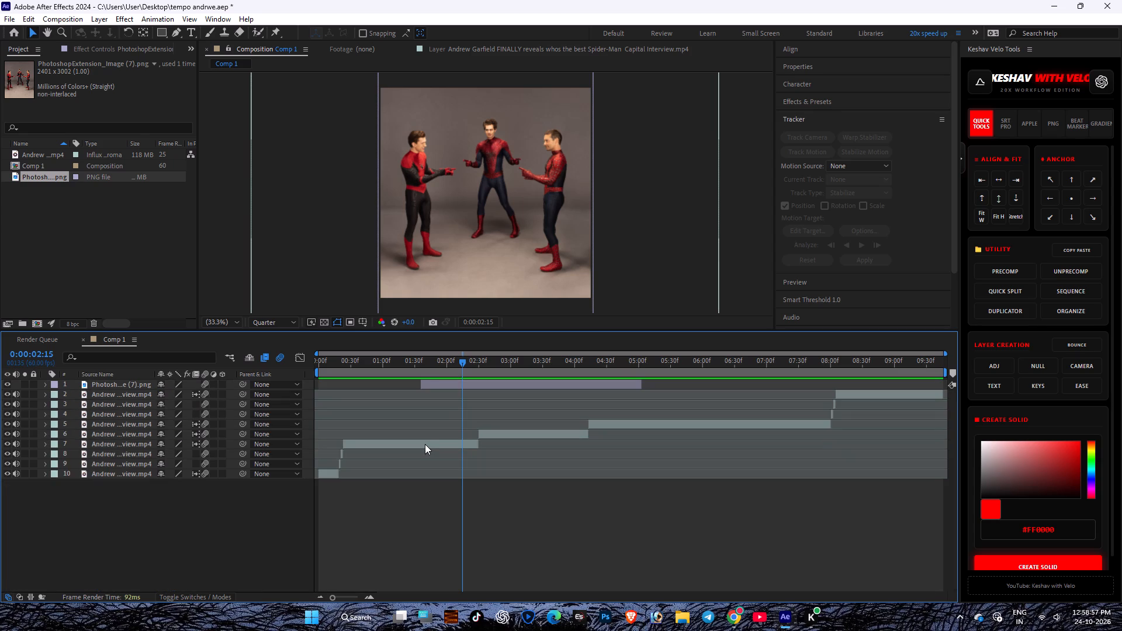
# Save the project.
pyautogui.hotkey('ctrl', 's')
# Set the composition preview resolution to Full.
pyautogui.click(265, 323)
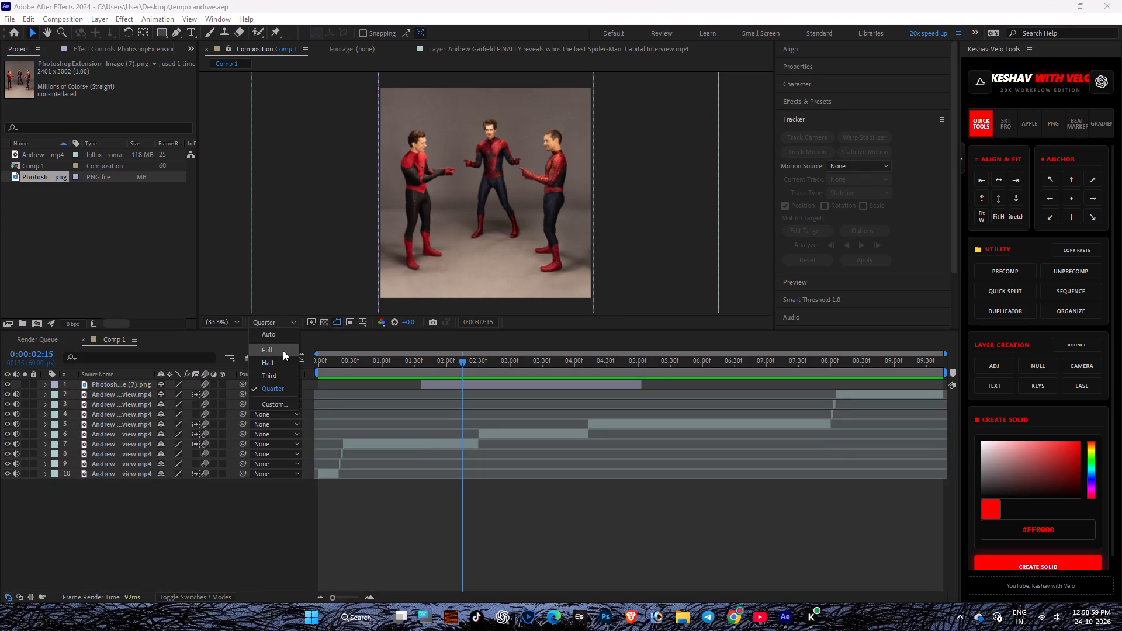
pyautogui.click(283, 351)
# Create an adjustment layer above all the layers in Comp 1.
pyautogui.moveTo(259, 514); pyautogui.dragTo(259, 502, button='right')
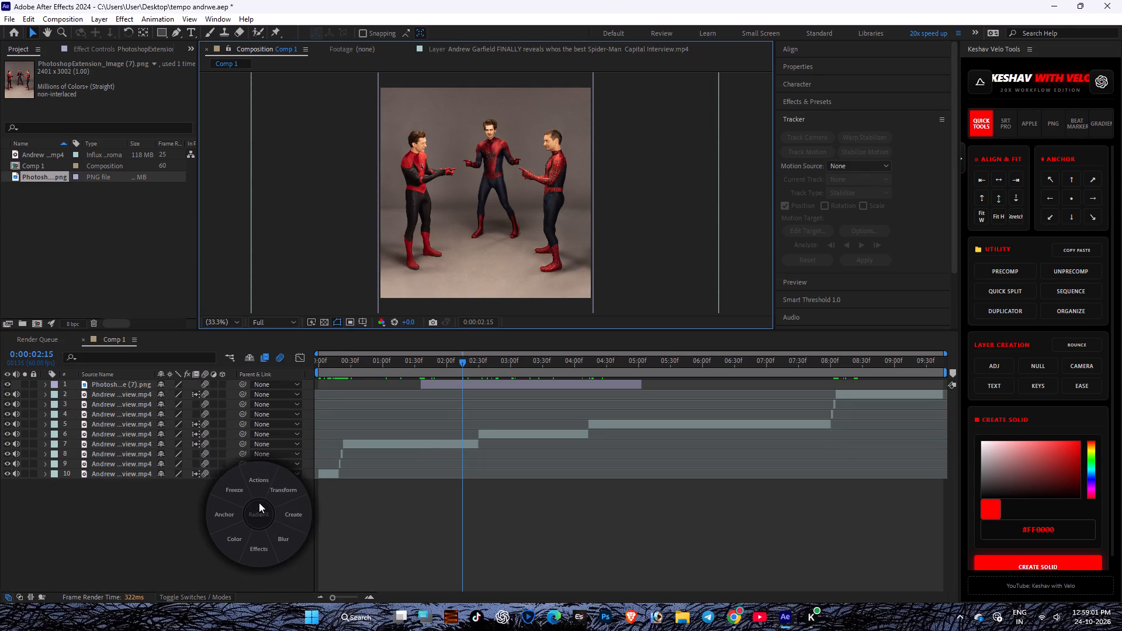
pyautogui.moveTo(259, 502); pyautogui.dragTo(257, 514, button='right')
pyautogui.moveTo(257, 514); pyautogui.dragTo(289, 515, button='right')
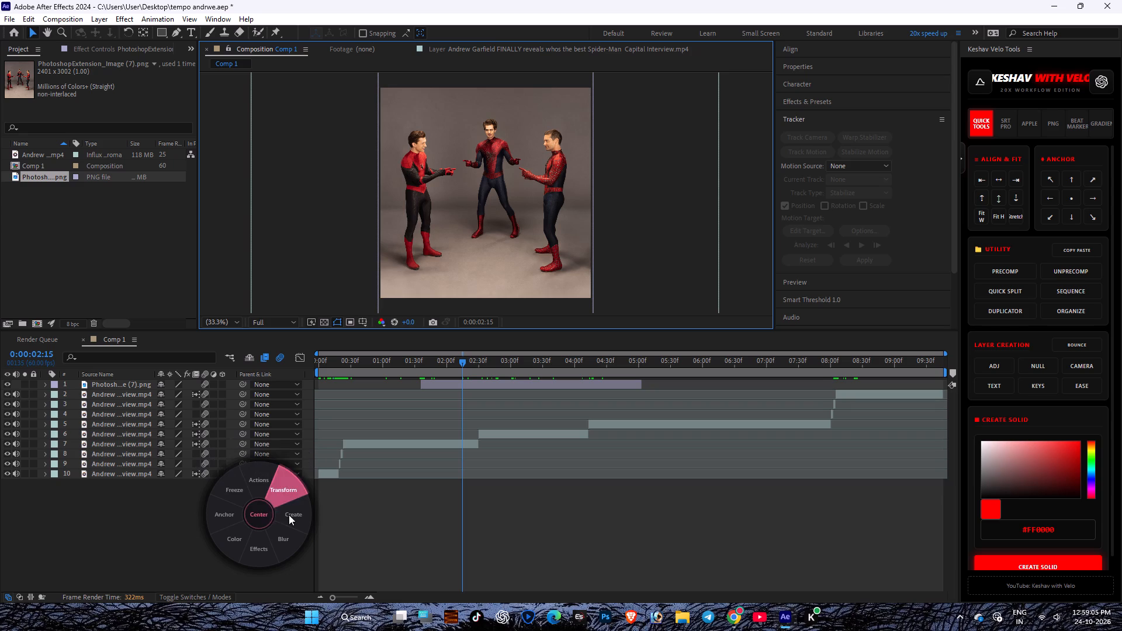
pyautogui.moveTo(289, 515); pyautogui.dragTo(314, 555, button='right')
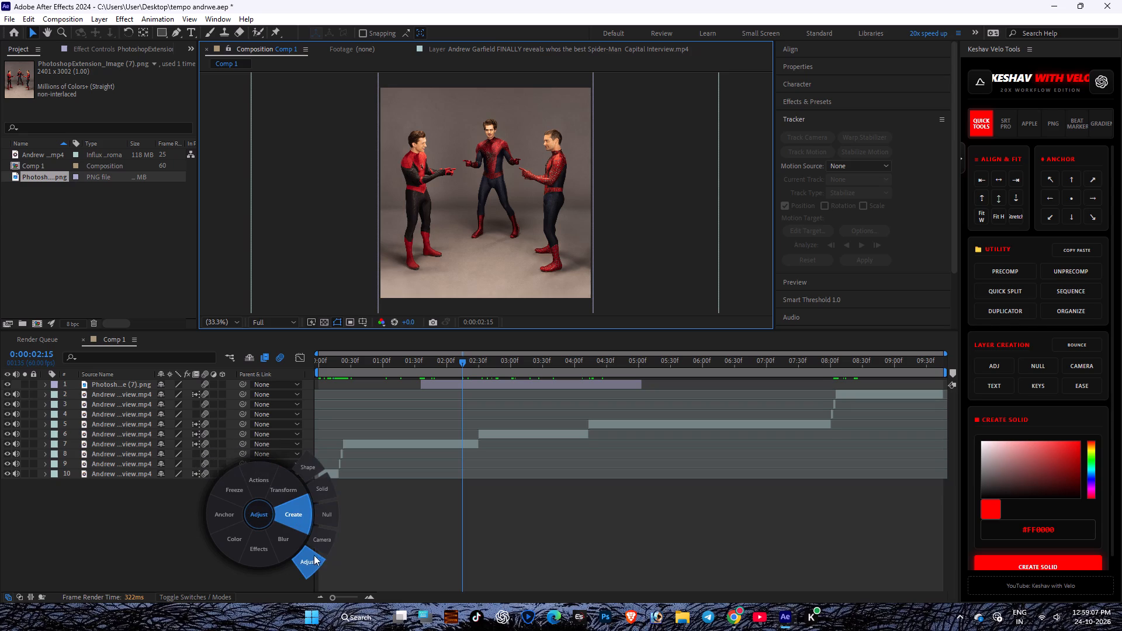
pyautogui.moveTo(314, 555); pyautogui.dragTo(314, 554, button='right')
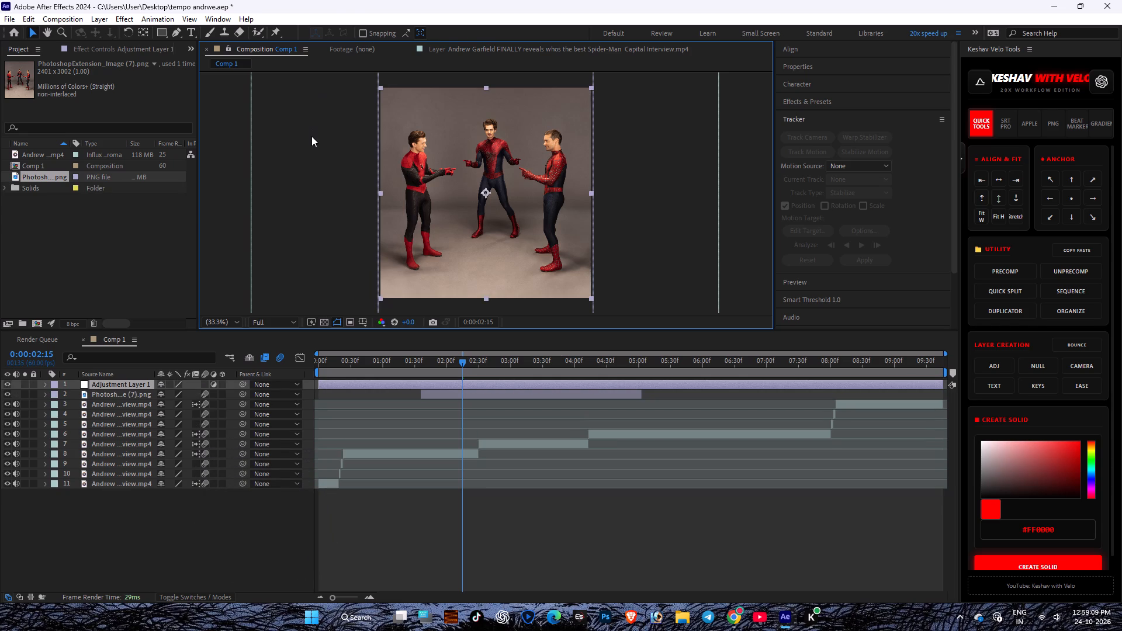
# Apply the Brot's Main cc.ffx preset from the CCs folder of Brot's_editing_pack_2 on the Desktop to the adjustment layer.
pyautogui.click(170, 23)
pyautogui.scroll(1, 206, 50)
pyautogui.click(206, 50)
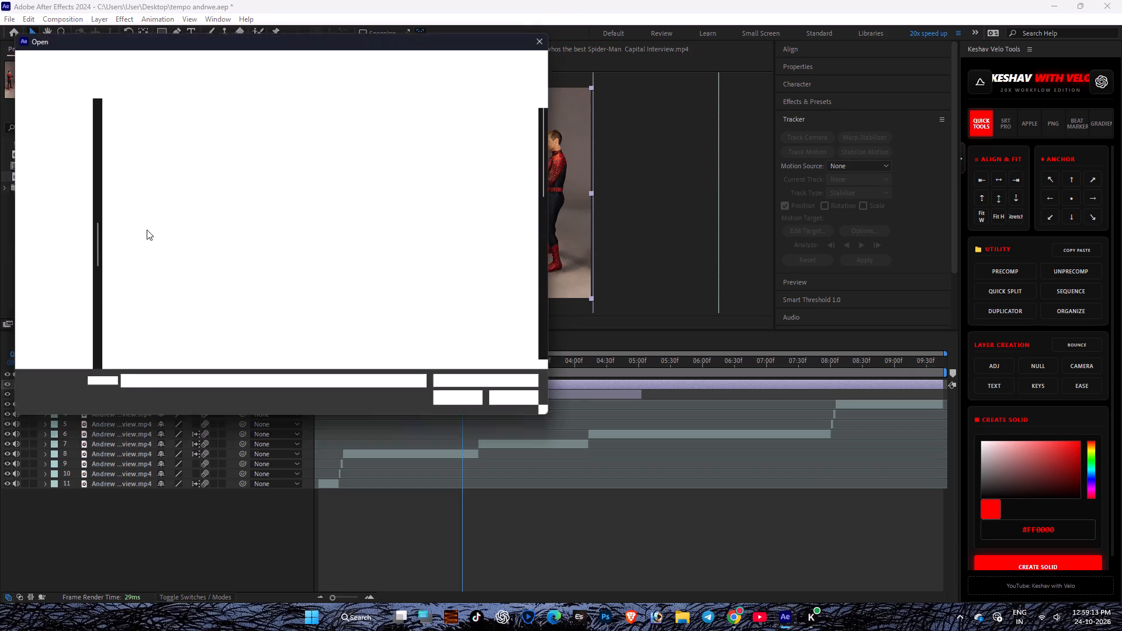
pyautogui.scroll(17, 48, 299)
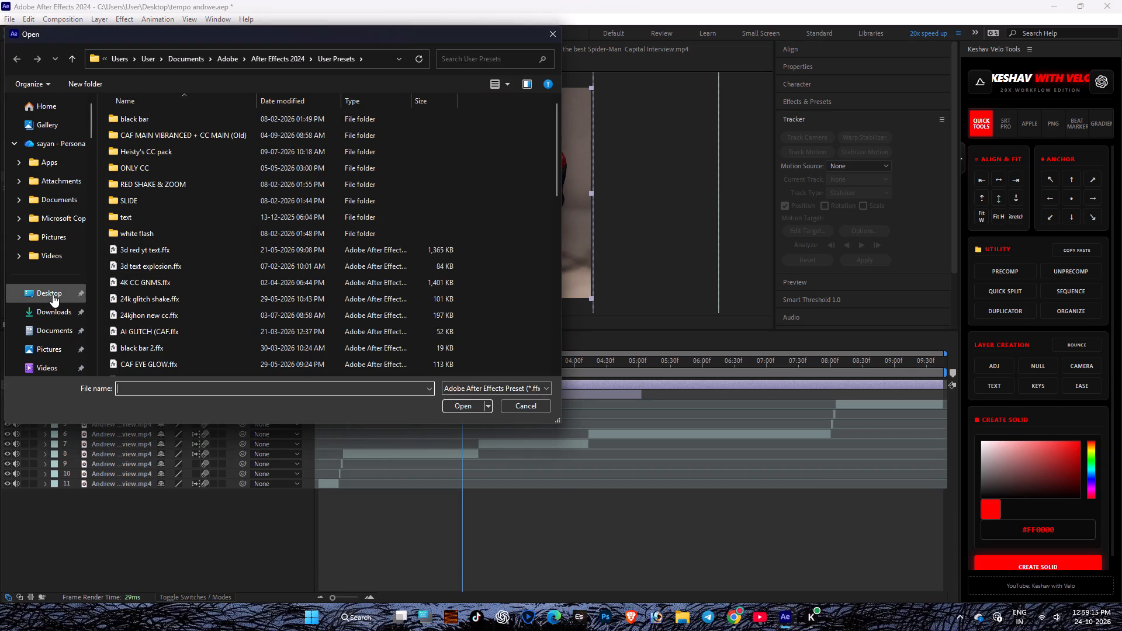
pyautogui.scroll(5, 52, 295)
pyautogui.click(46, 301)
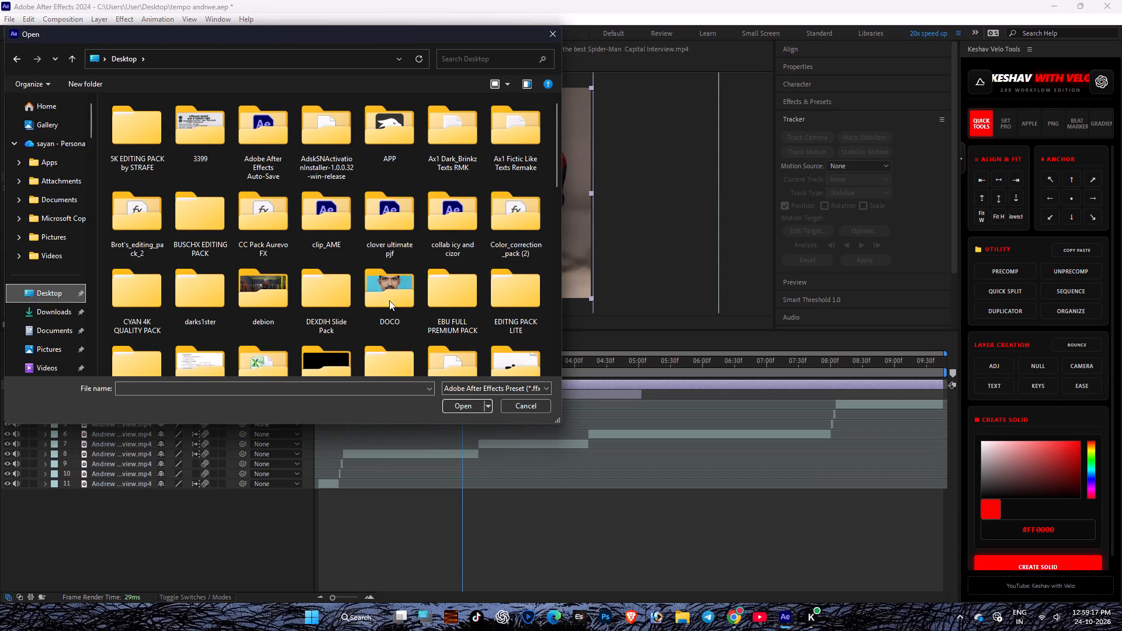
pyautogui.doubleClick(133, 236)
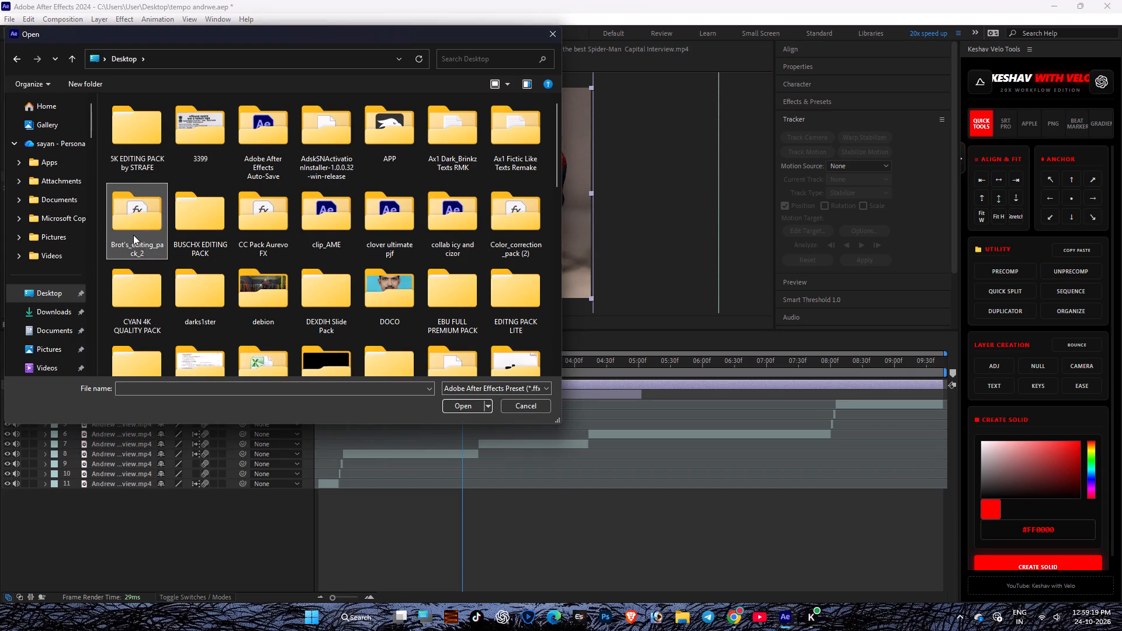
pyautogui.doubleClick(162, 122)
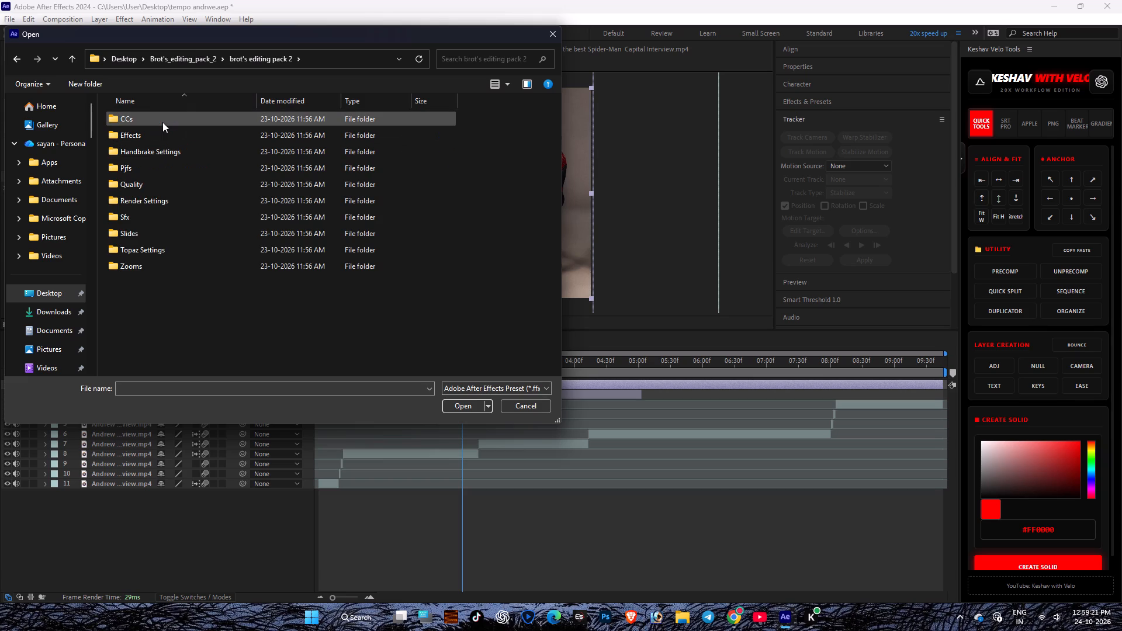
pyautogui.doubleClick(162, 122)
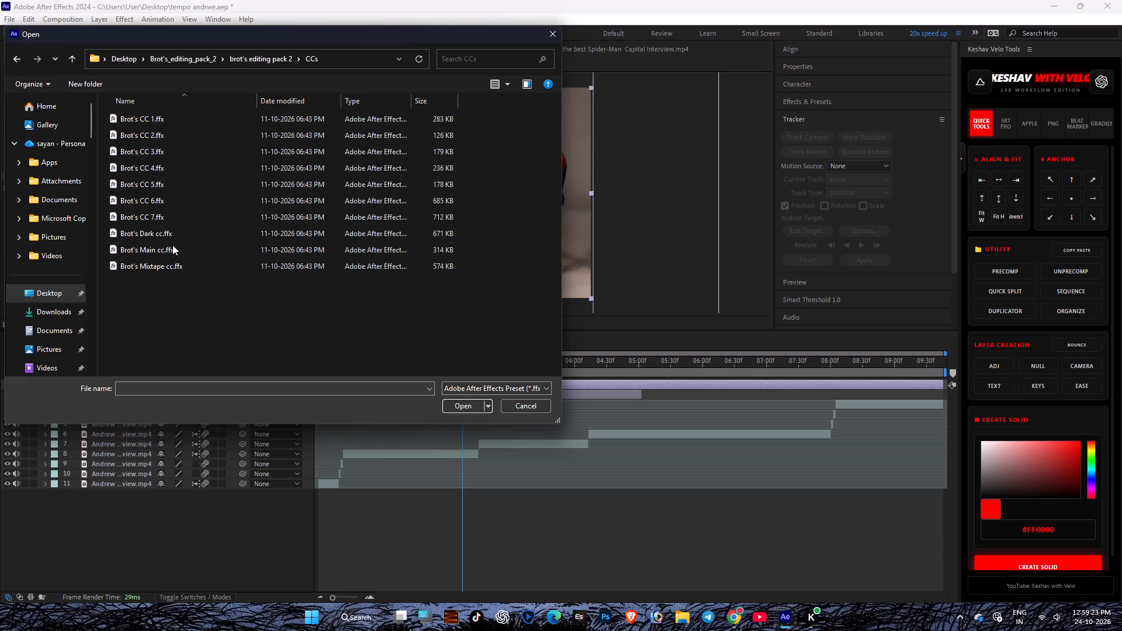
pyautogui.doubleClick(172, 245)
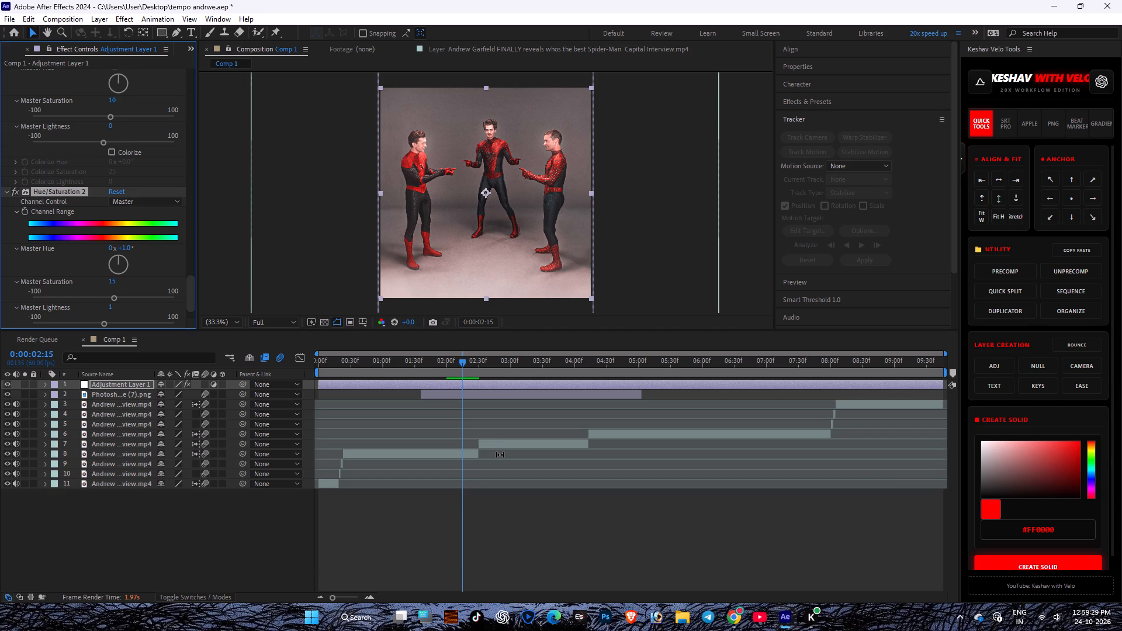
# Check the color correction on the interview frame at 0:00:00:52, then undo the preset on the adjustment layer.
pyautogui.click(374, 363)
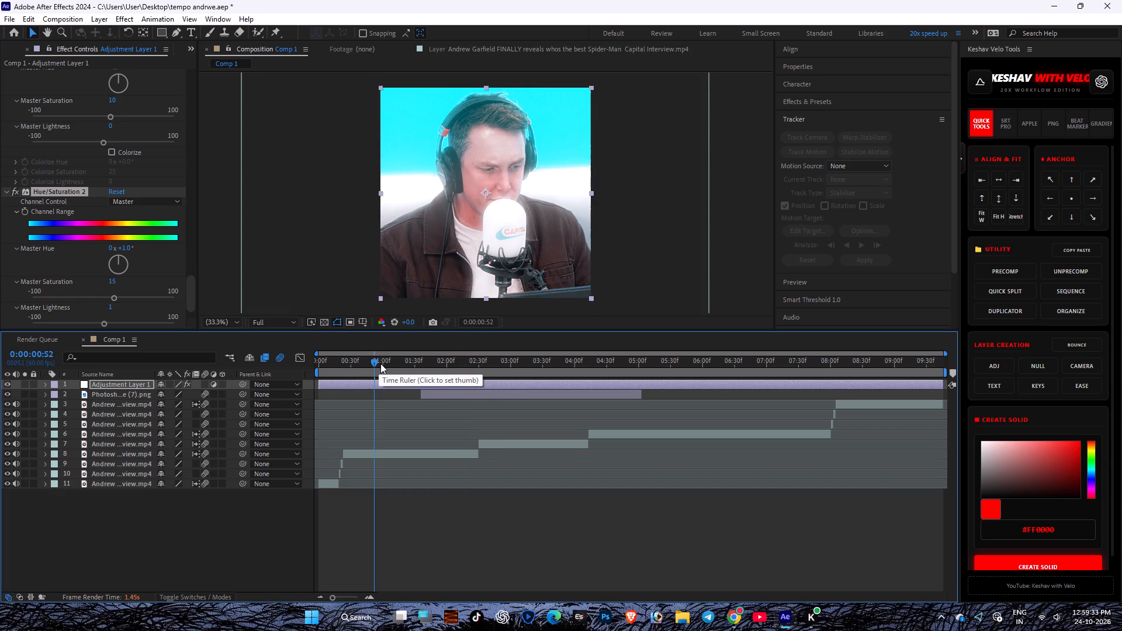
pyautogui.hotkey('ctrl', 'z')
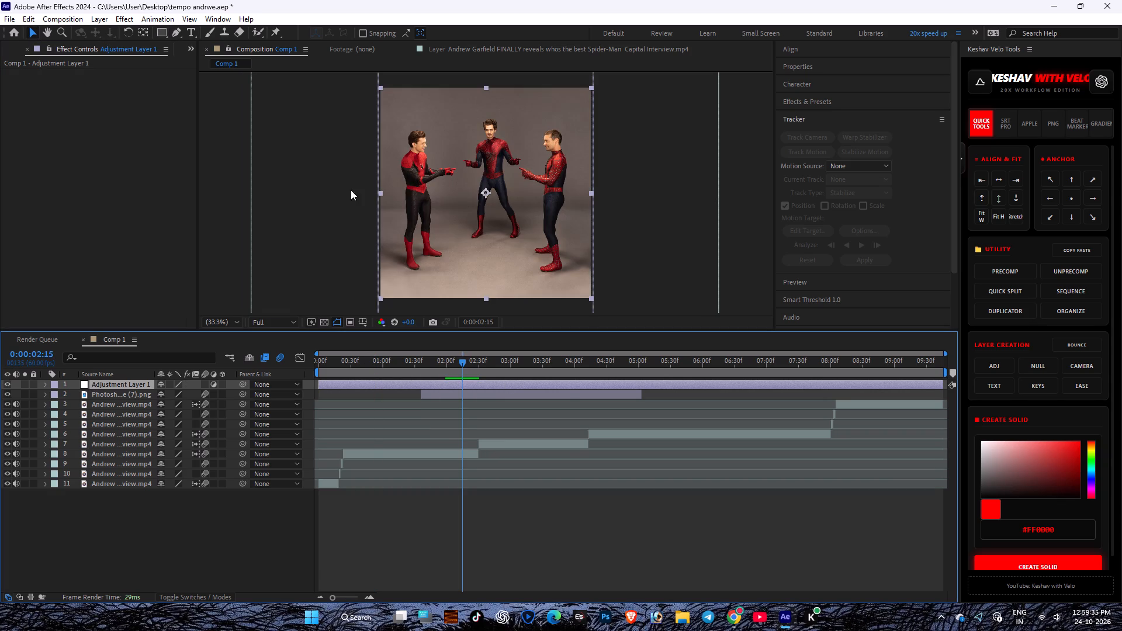
# Launch Discord through the Windows search and return to After Effects while it loads.
pyautogui.click(342, 614)
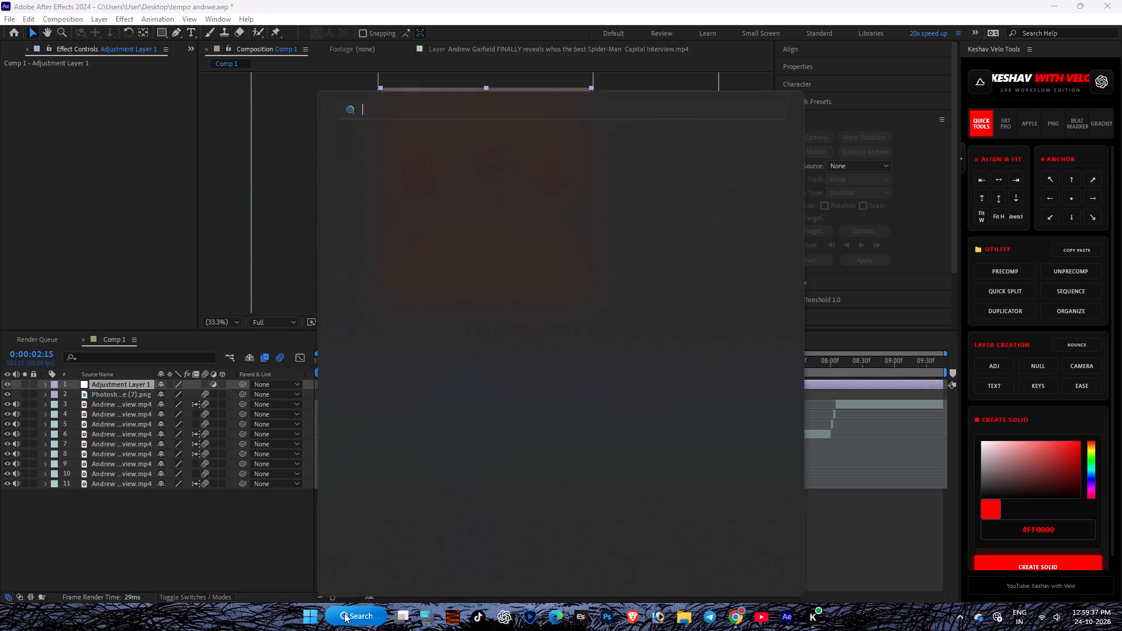
pyautogui.press('d')
pyautogui.press('i')
pyautogui.press('Return')
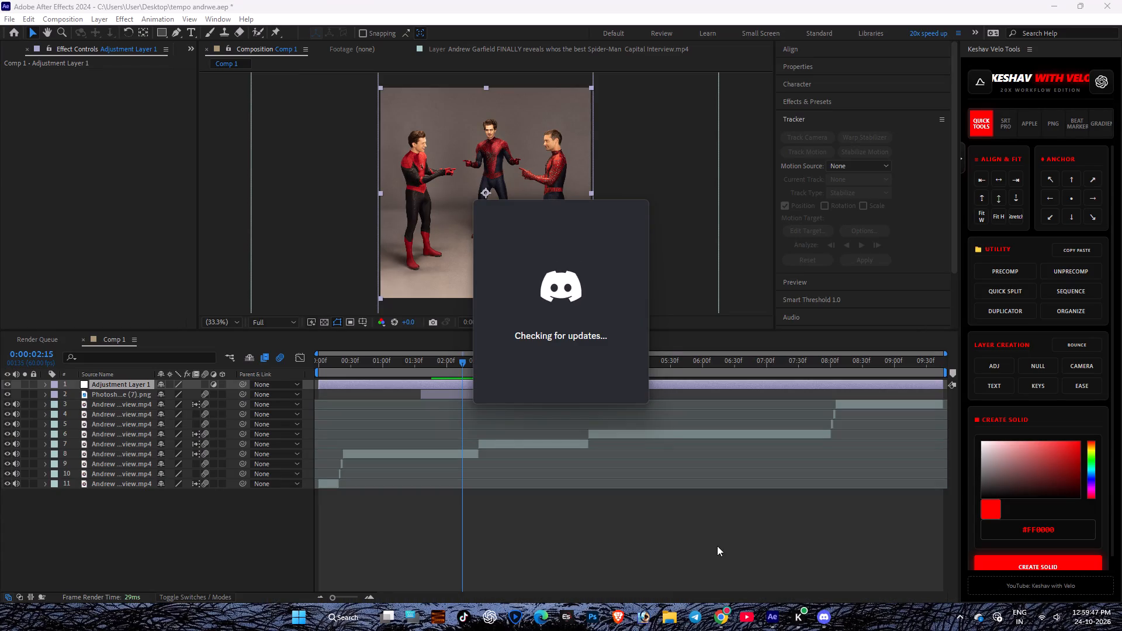
pyautogui.click(717, 546)
# Browse animation presets for the adjustment layer, going from the CCs folder back up to the Desktop folder.
pyautogui.click(351, 384)
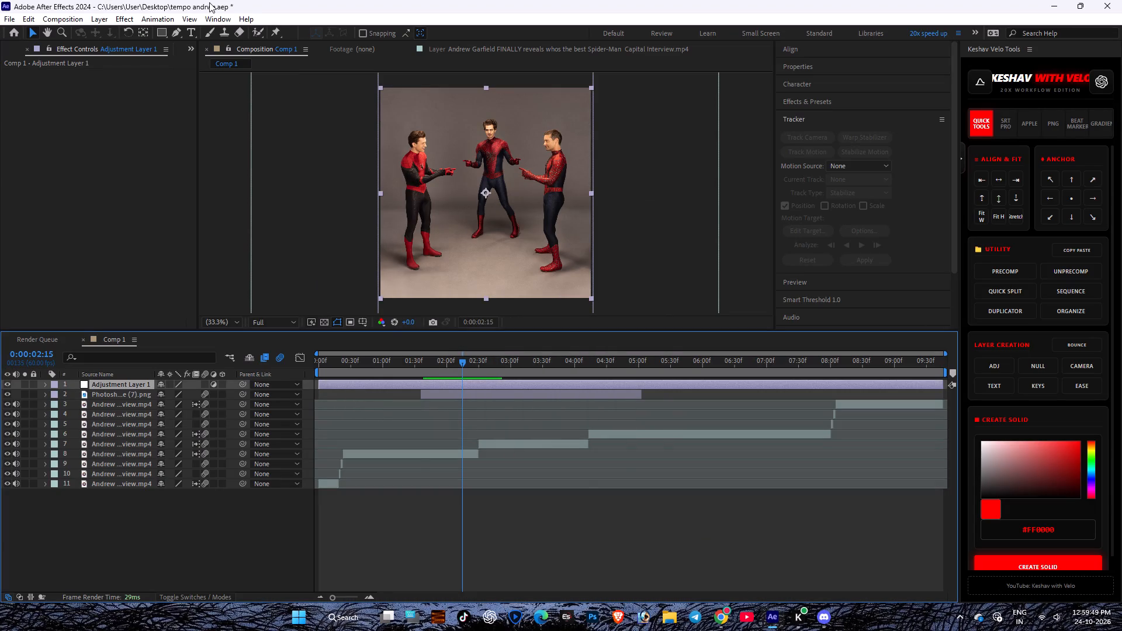
pyautogui.click(166, 18)
pyautogui.click(212, 41)
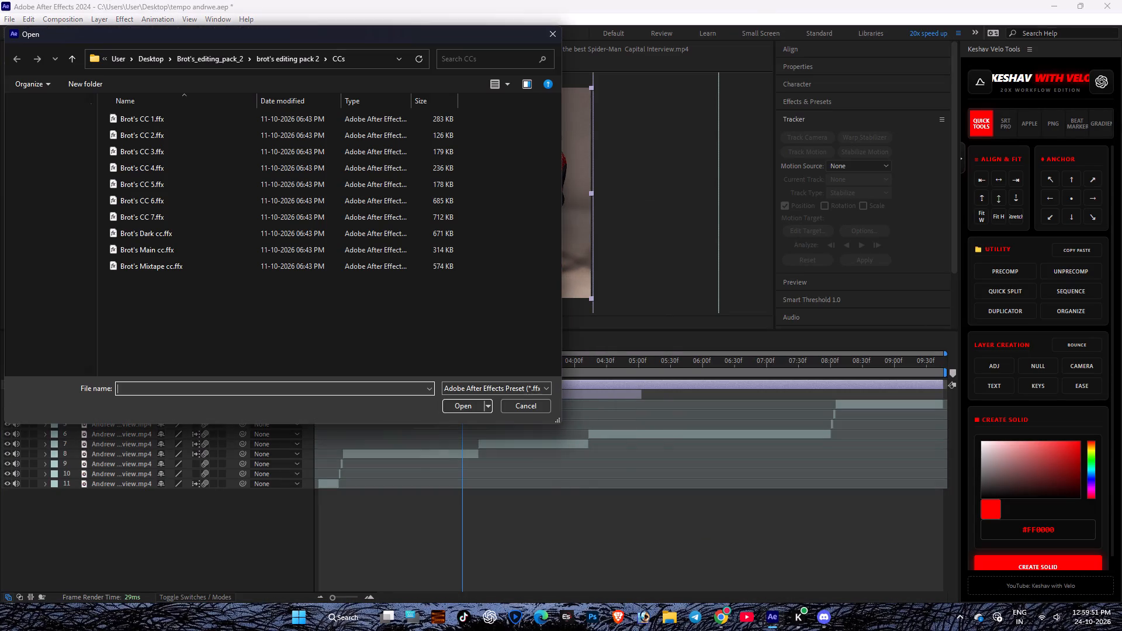
pyautogui.click(75, 60)
pyautogui.click(69, 60)
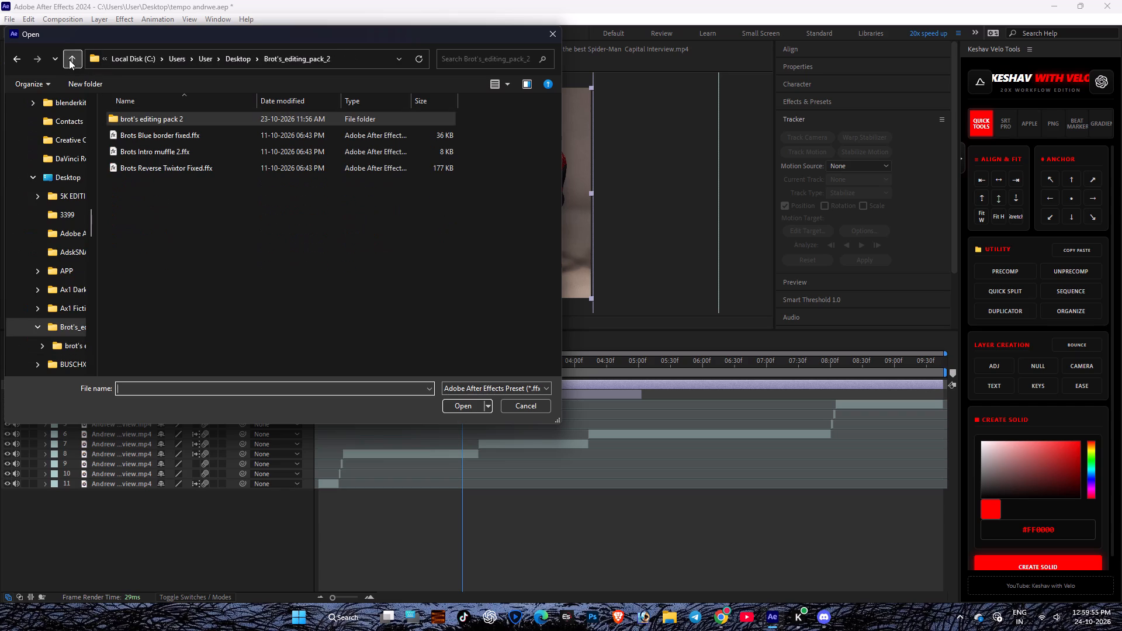
pyautogui.click(69, 60)
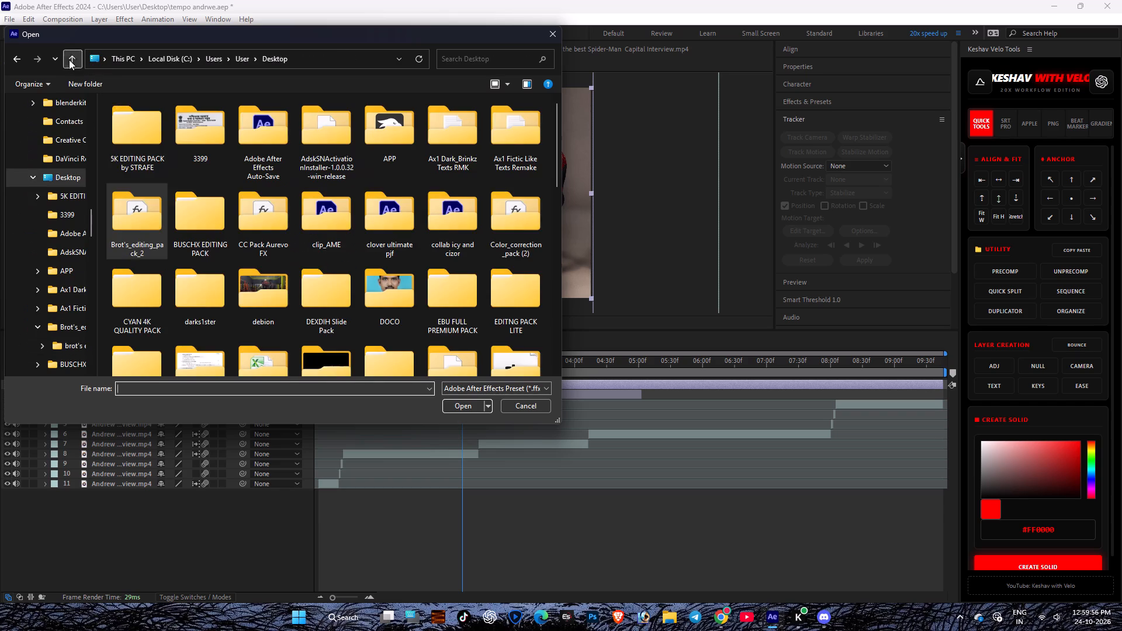
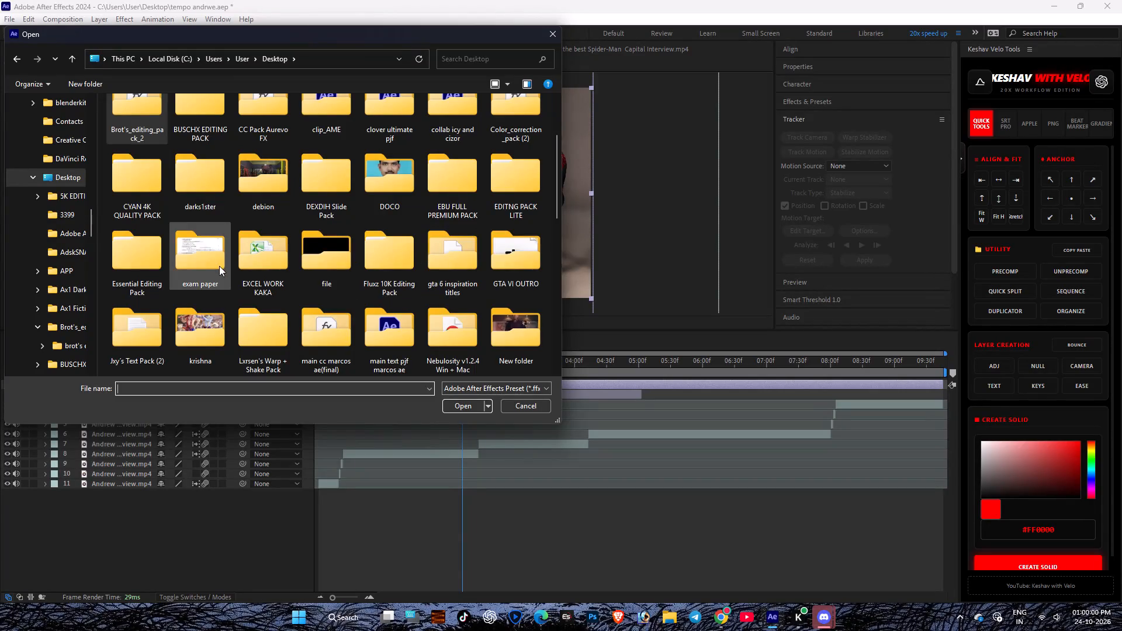
# Look through the Desktop's folders and preset files for another color-correction preset for the adjustment layer.
pyautogui.scroll(-1, 219, 266)
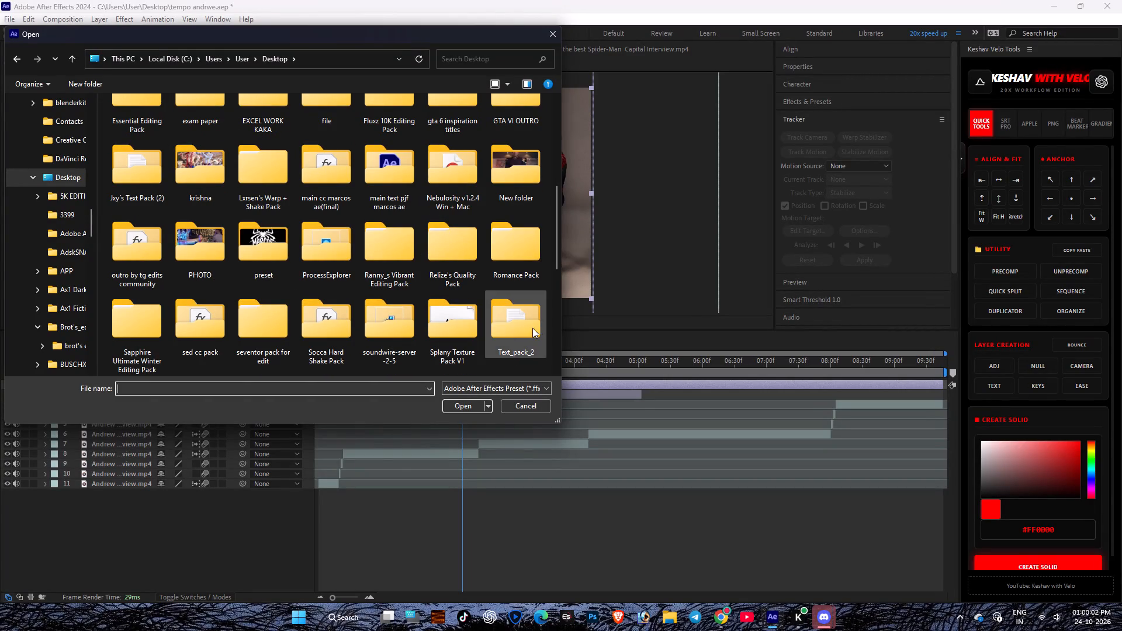
pyautogui.scroll(-1, 517, 268)
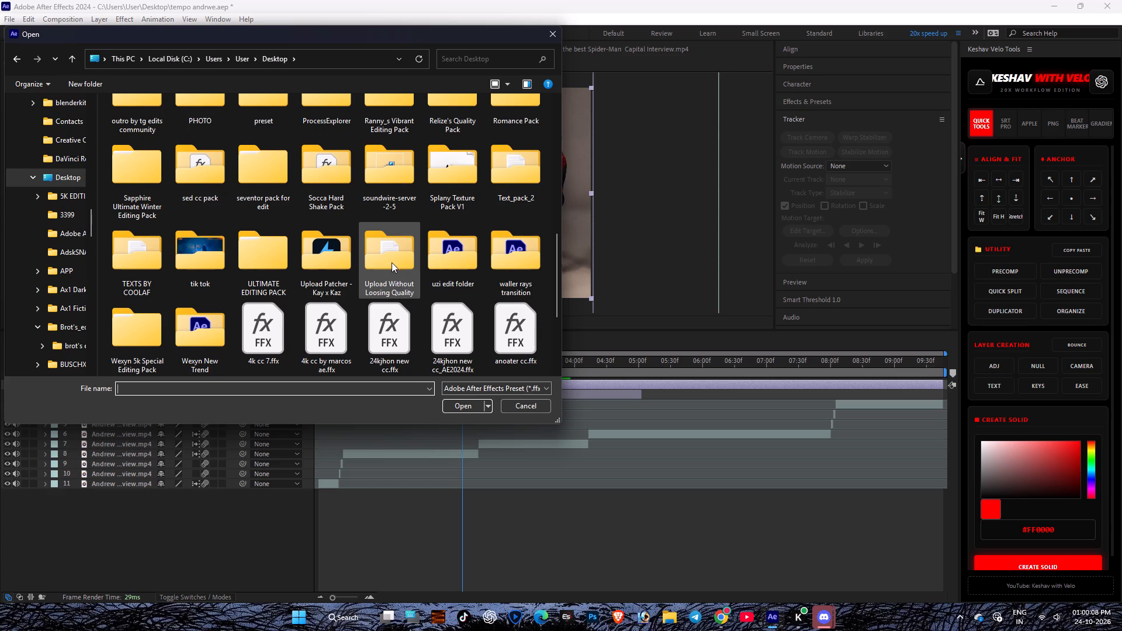
pyautogui.scroll(2, 390, 259)
pyautogui.scroll(5, 446, 209)
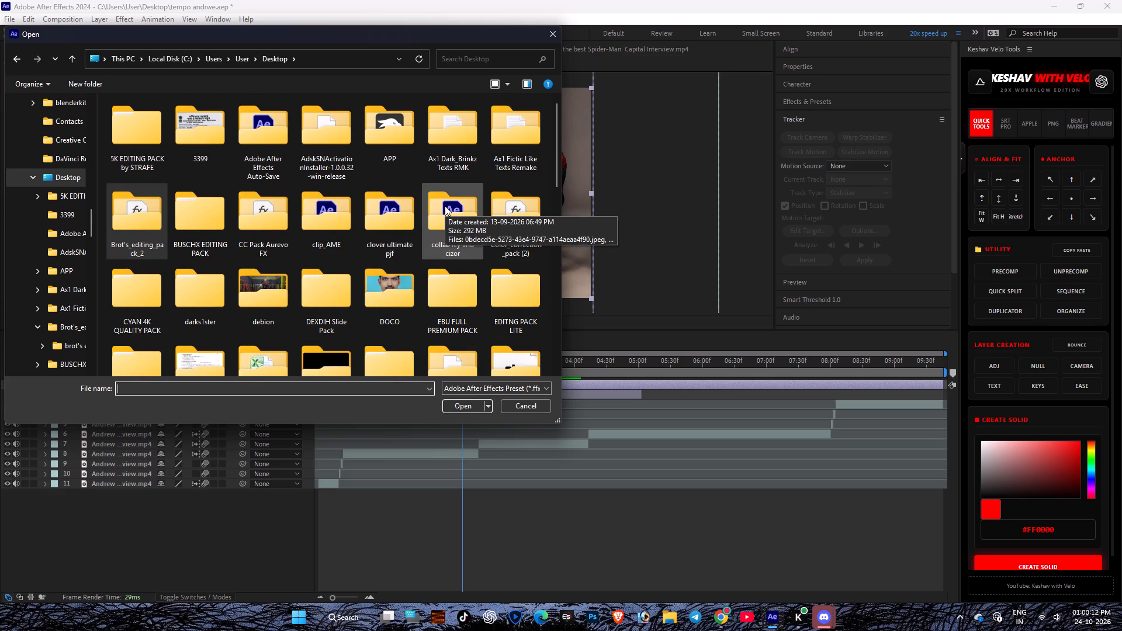
pyautogui.scroll(1, 445, 206)
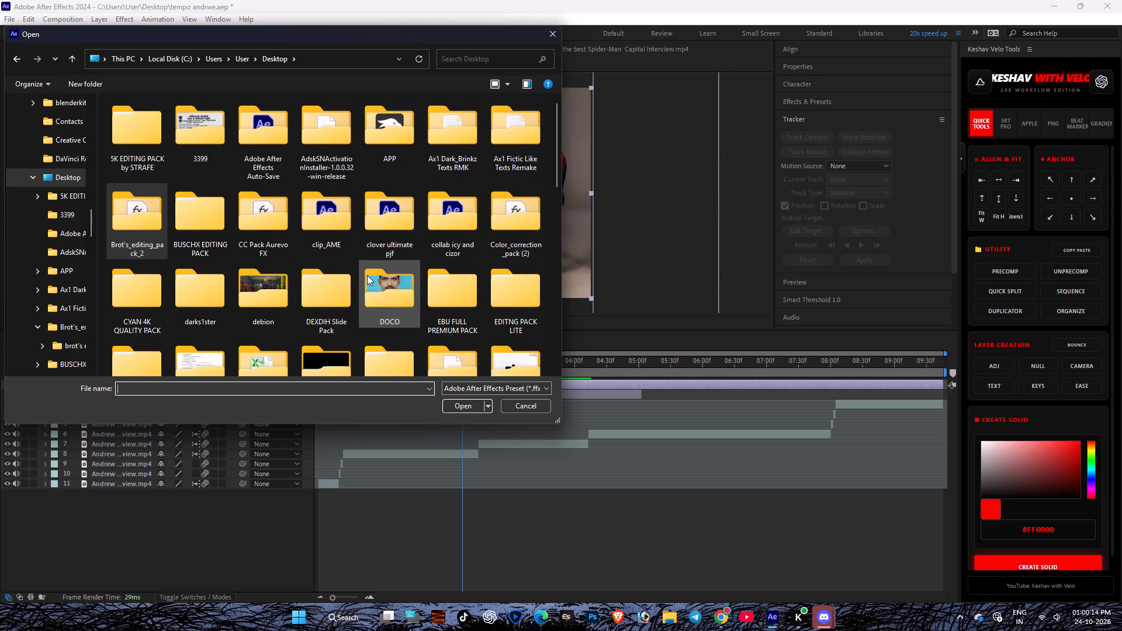
pyautogui.scroll(-1, 367, 275)
pyautogui.scroll(-1, 297, 254)
pyautogui.scroll(-2, 413, 292)
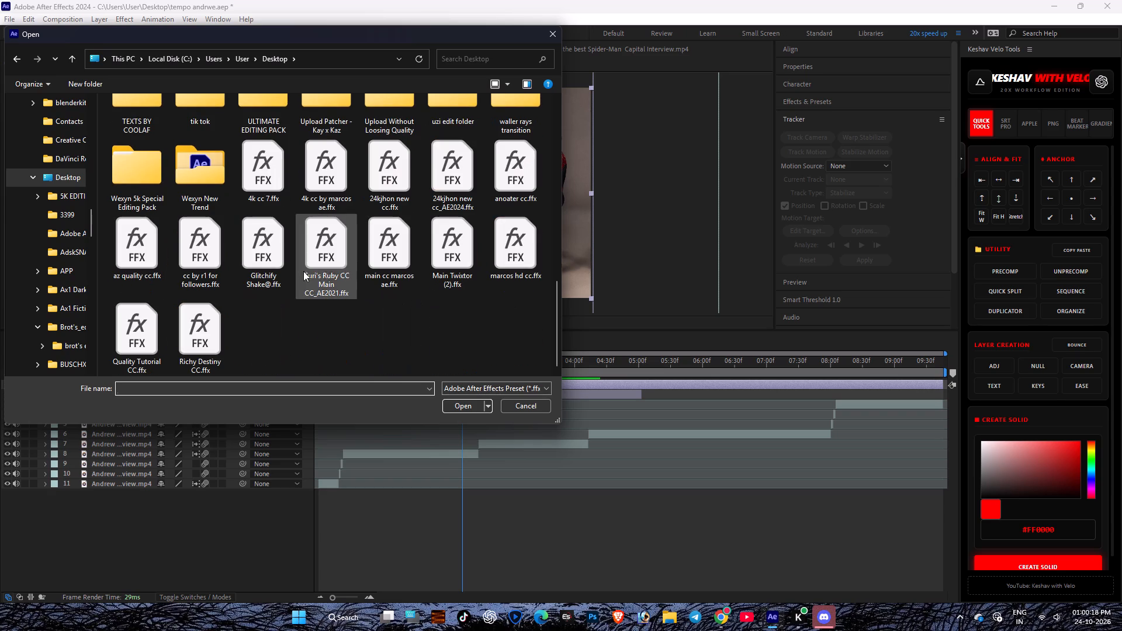
pyautogui.scroll(-4, 338, 275)
pyautogui.scroll(12, 338, 275)
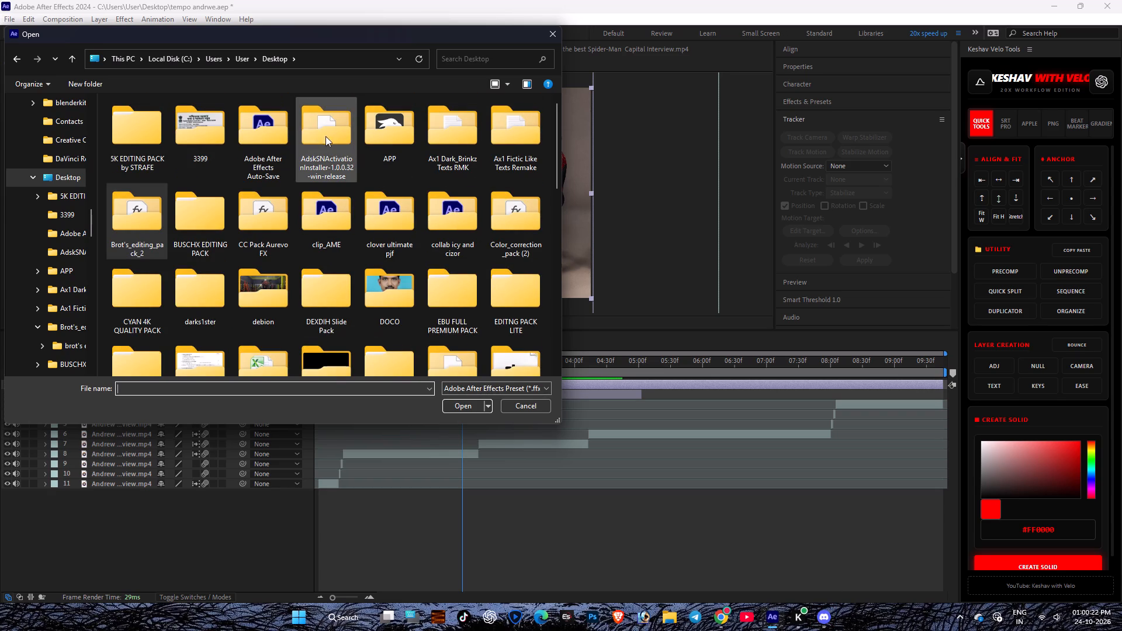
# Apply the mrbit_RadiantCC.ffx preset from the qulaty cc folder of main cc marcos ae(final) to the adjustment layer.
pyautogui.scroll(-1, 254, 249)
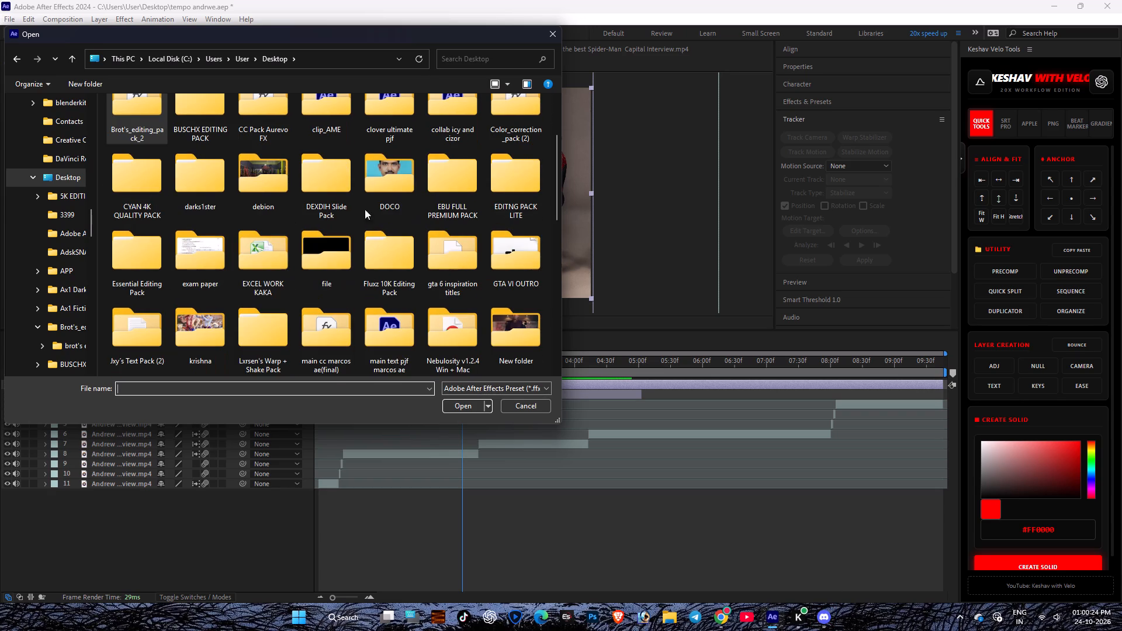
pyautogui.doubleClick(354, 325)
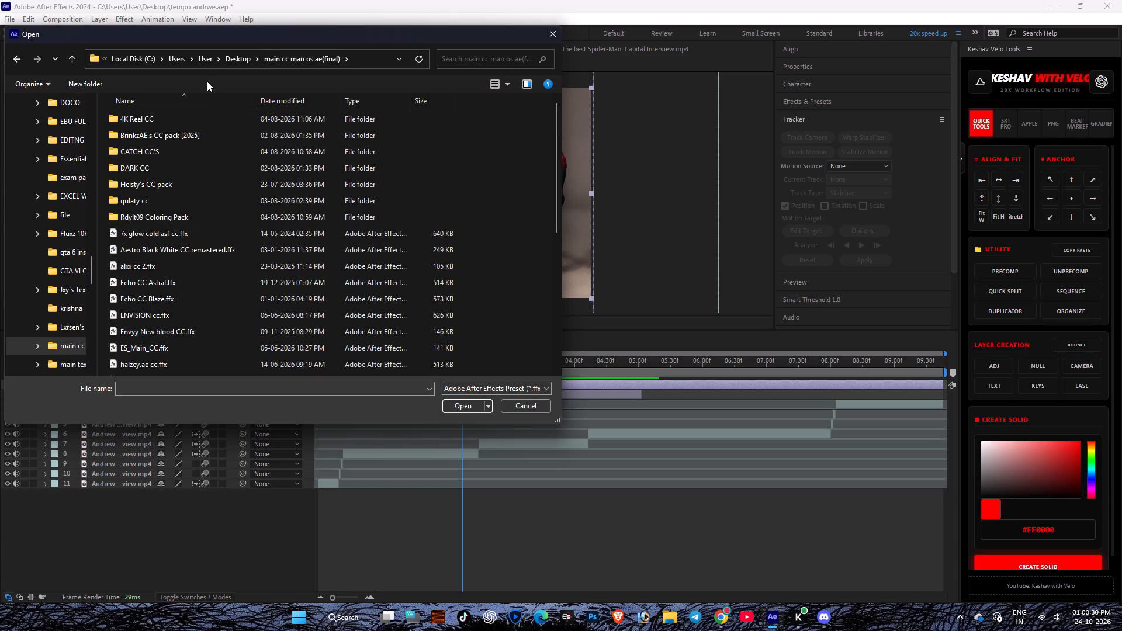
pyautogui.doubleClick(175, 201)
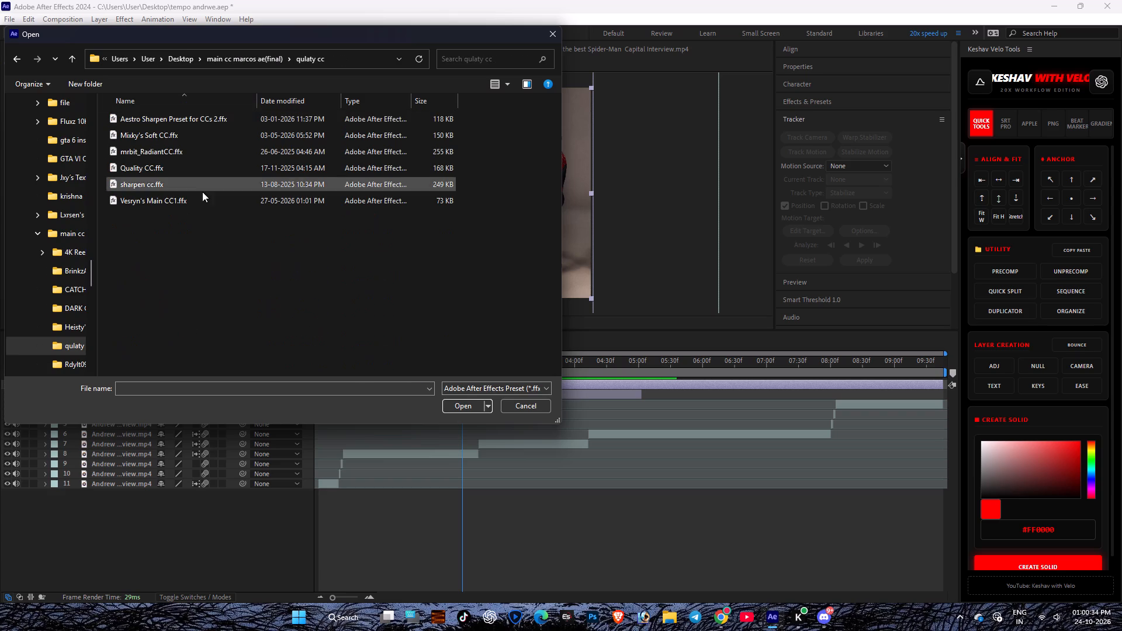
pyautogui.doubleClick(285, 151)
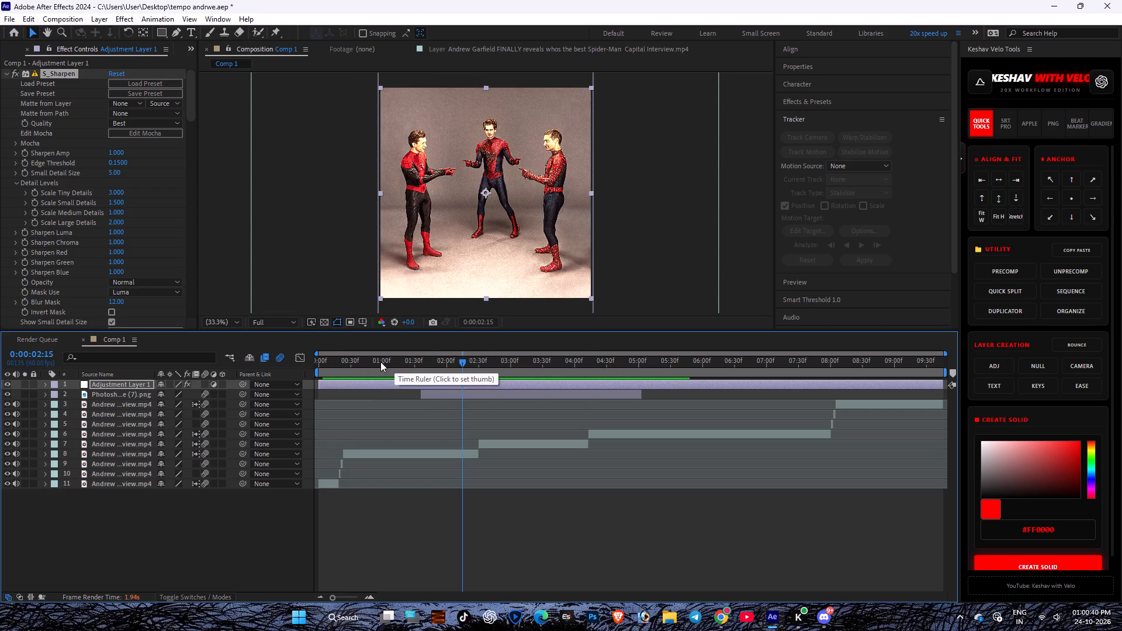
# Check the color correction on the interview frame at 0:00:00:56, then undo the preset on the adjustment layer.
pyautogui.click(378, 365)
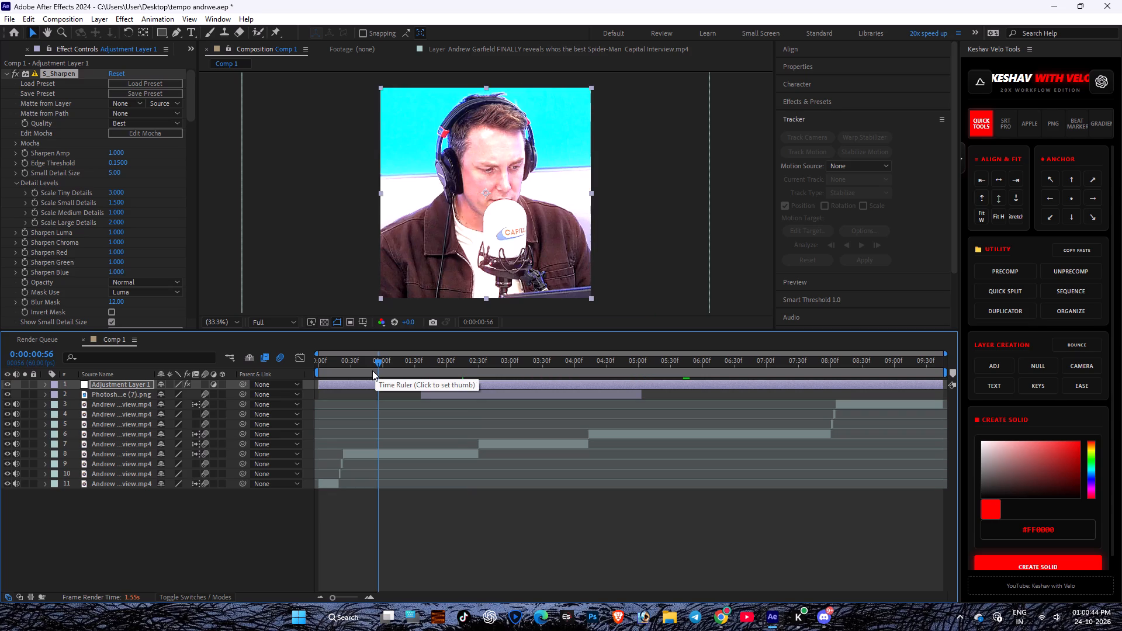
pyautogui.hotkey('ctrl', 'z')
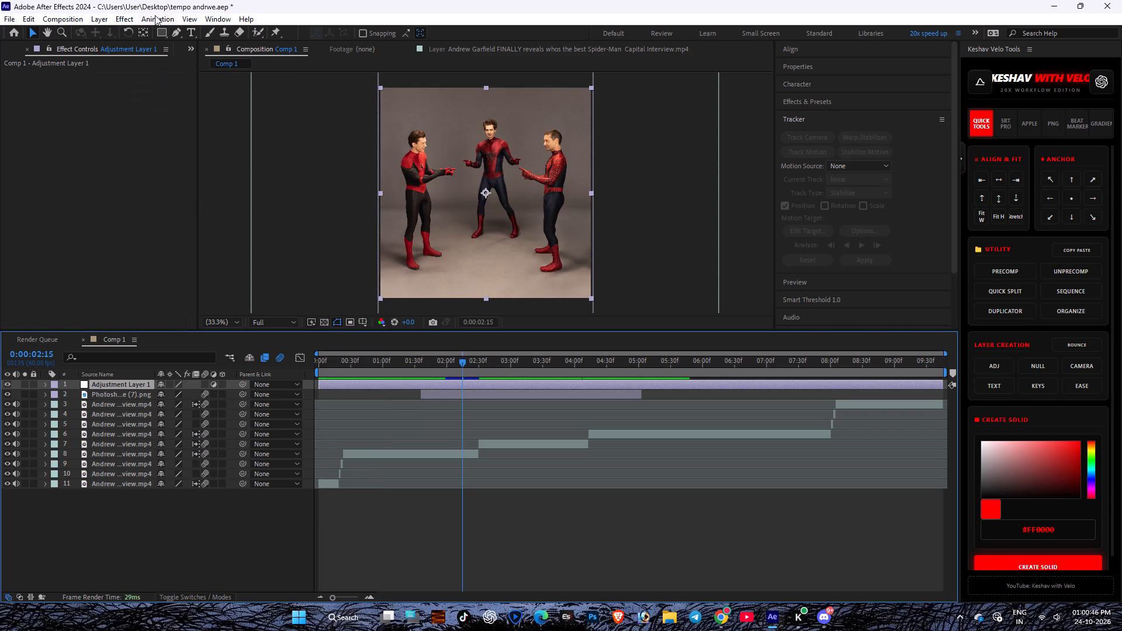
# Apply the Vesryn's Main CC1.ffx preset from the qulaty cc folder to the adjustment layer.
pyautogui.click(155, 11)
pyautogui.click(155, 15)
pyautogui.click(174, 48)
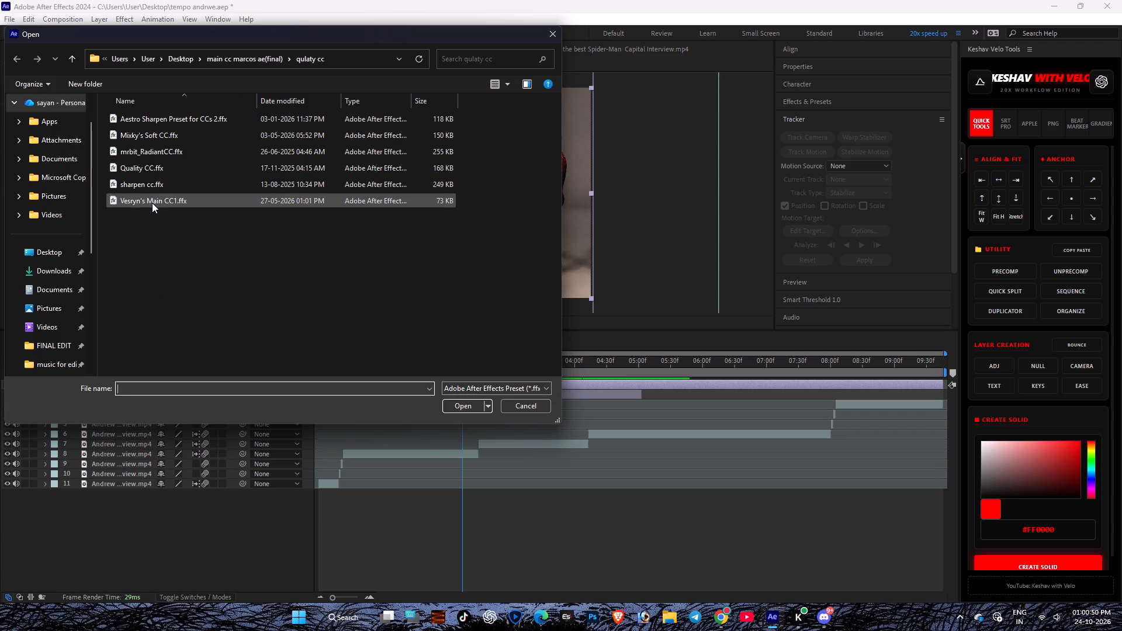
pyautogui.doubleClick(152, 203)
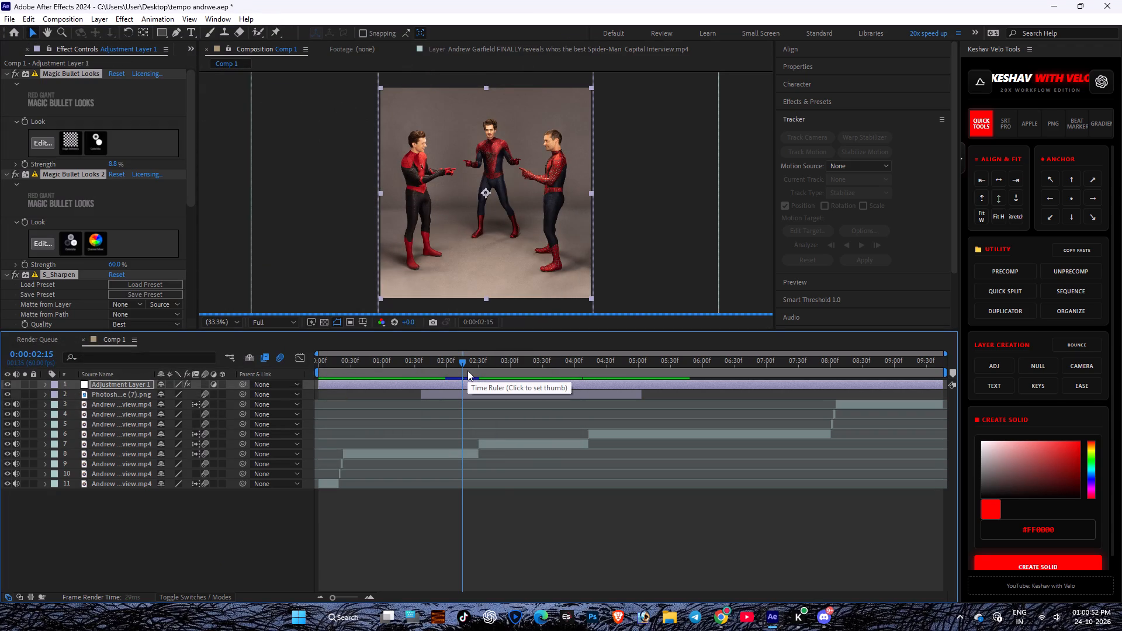
# Examine the color correction at 0:00:01:01 and 0:00:01:35, comparing the frame with the adjustment layer hidden and shown.
pyautogui.click(383, 373)
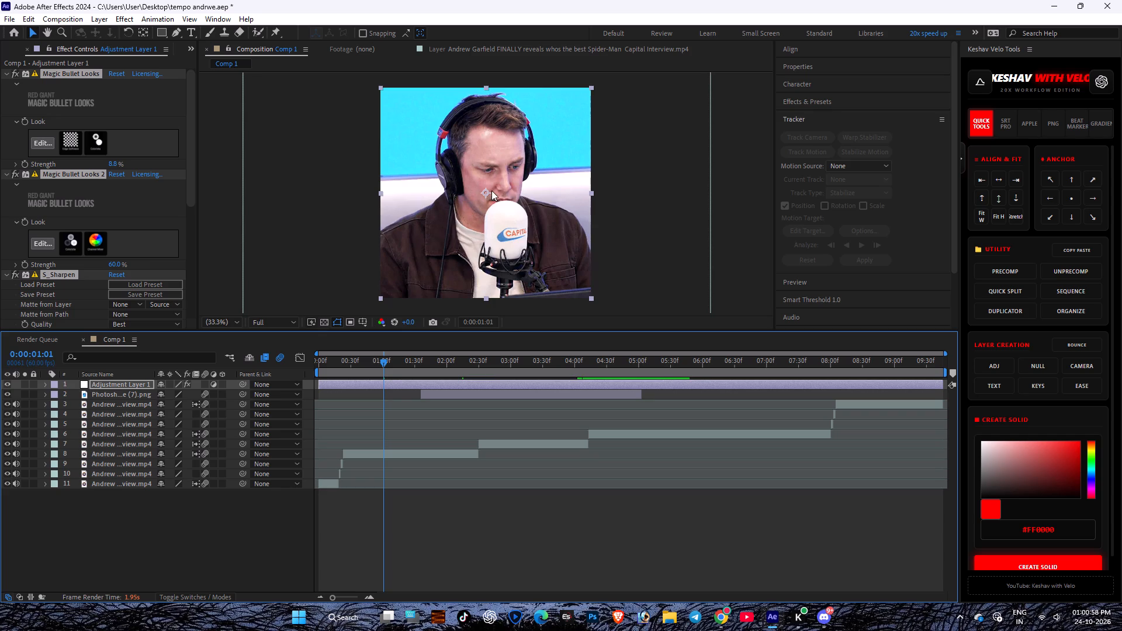
pyautogui.scroll(1, 494, 185)
pyautogui.scroll(-1, 494, 185)
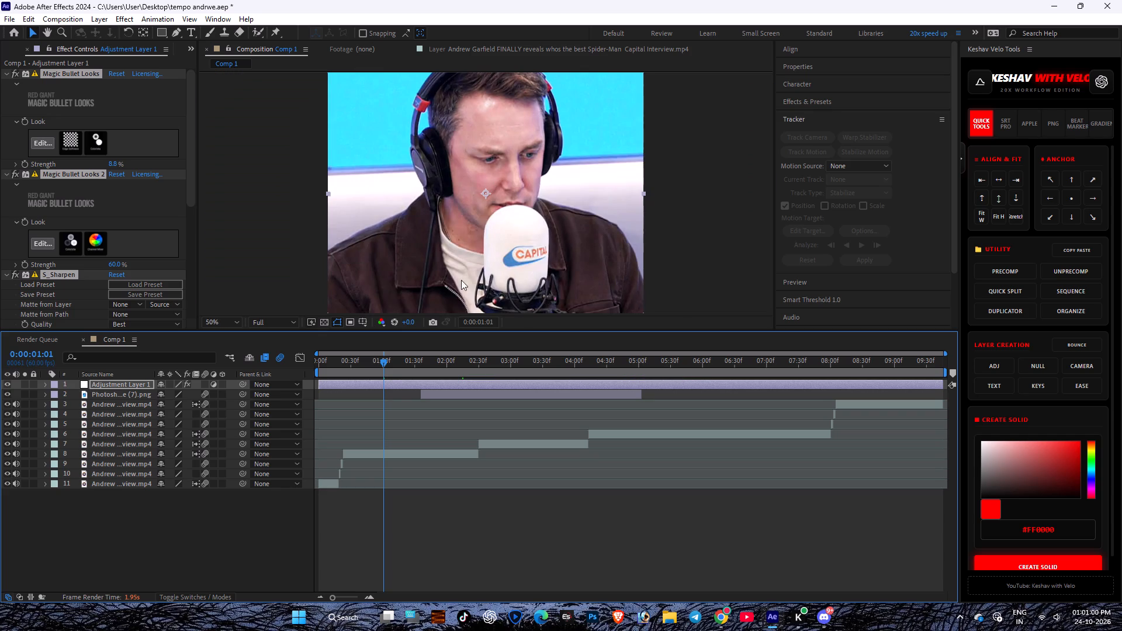
pyautogui.click(420, 361)
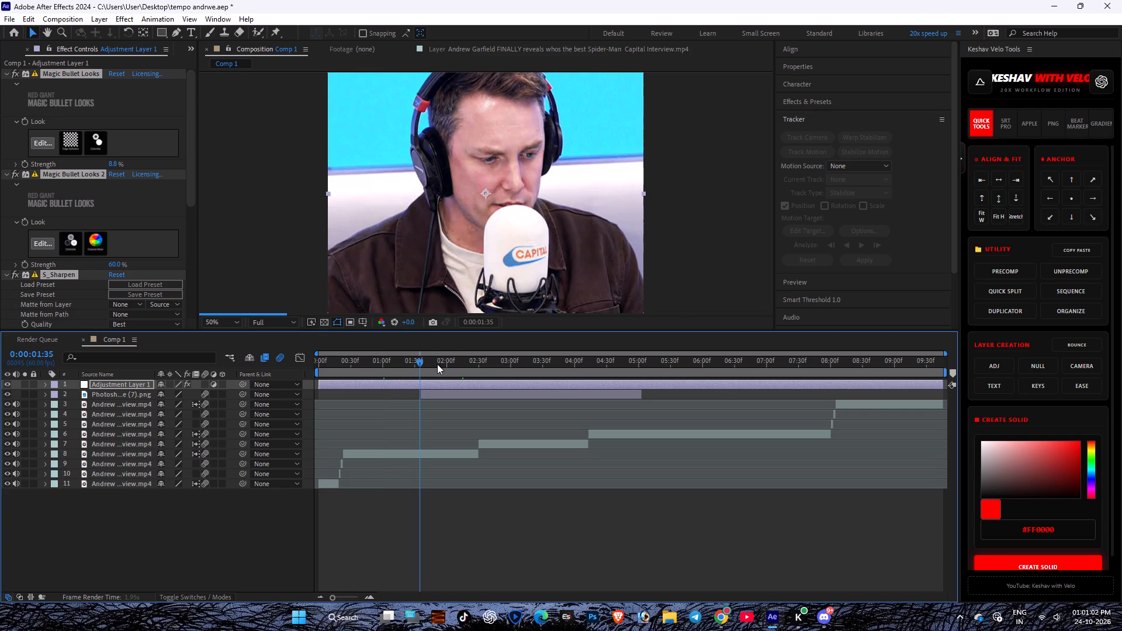
pyautogui.click(8, 383)
pyautogui.click(8, 383)
pyautogui.click(8, 383)
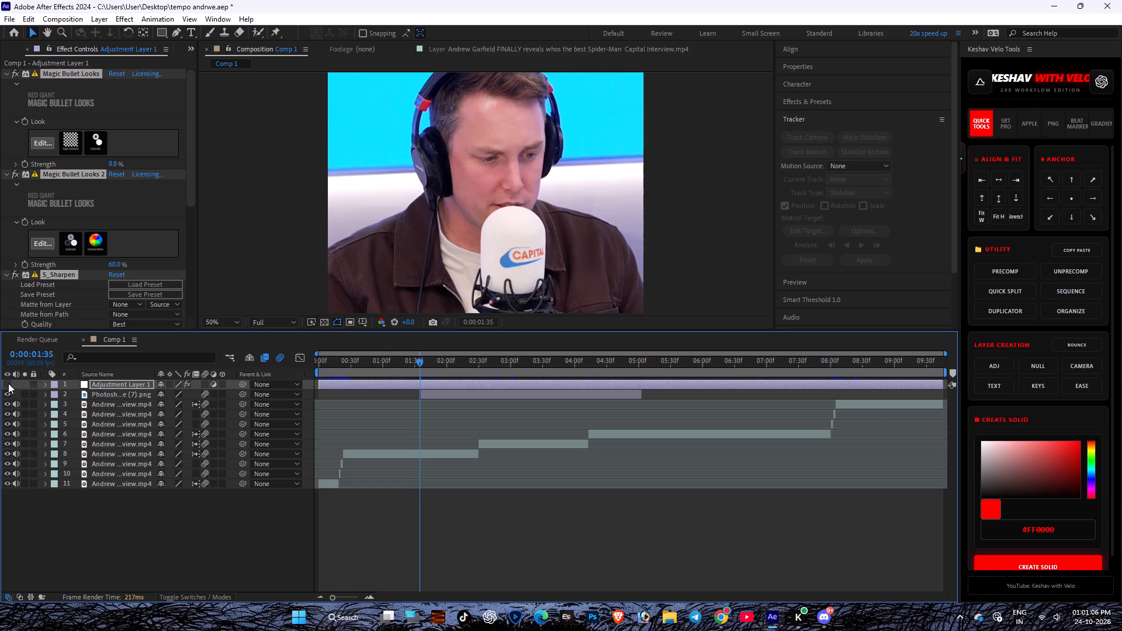
pyautogui.click(8, 383)
# Check the color correction at 0:00:06:26 and 0:00:08:48 with the composition view set to Fit.
pyautogui.click(730, 359)
pyautogui.scroll(-1, 546, 155)
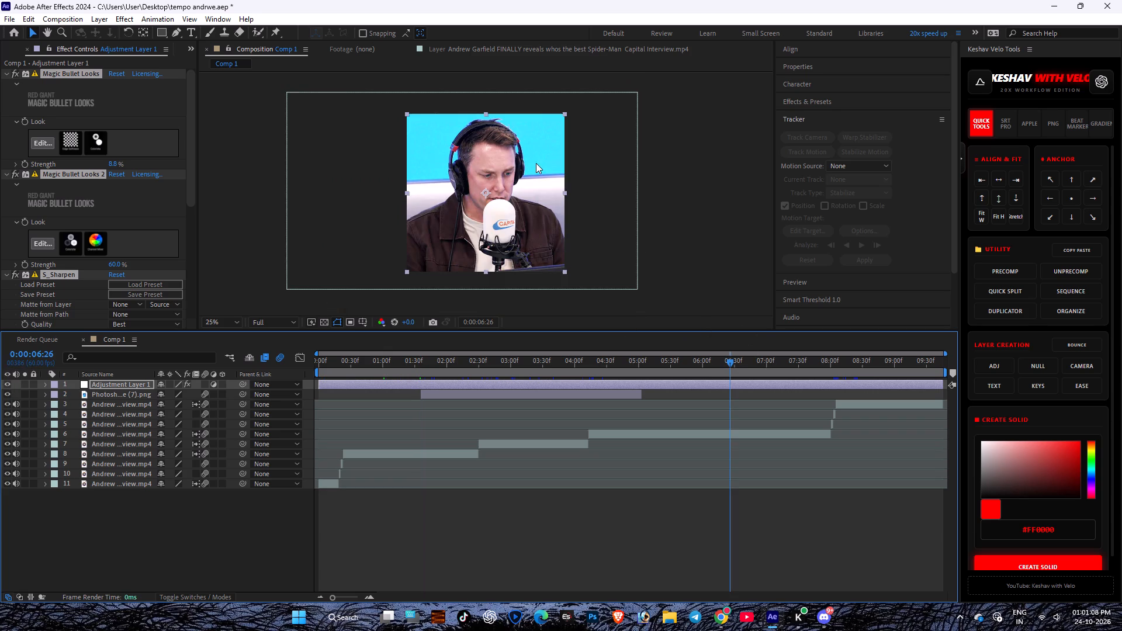
pyautogui.click(221, 323)
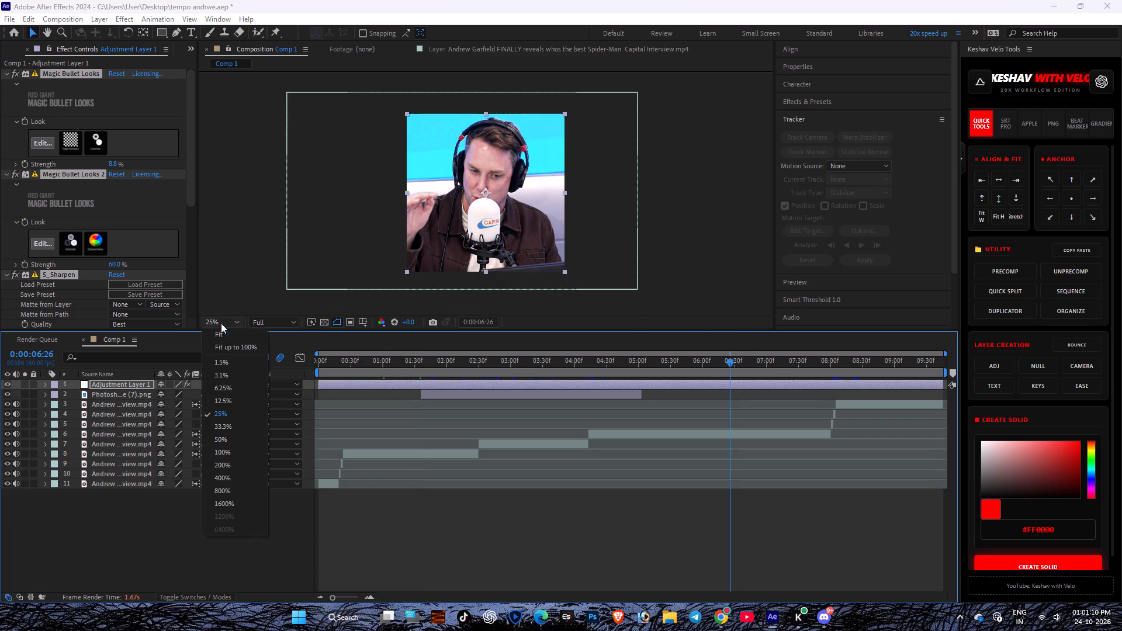
pyautogui.click(231, 335)
pyautogui.click(882, 368)
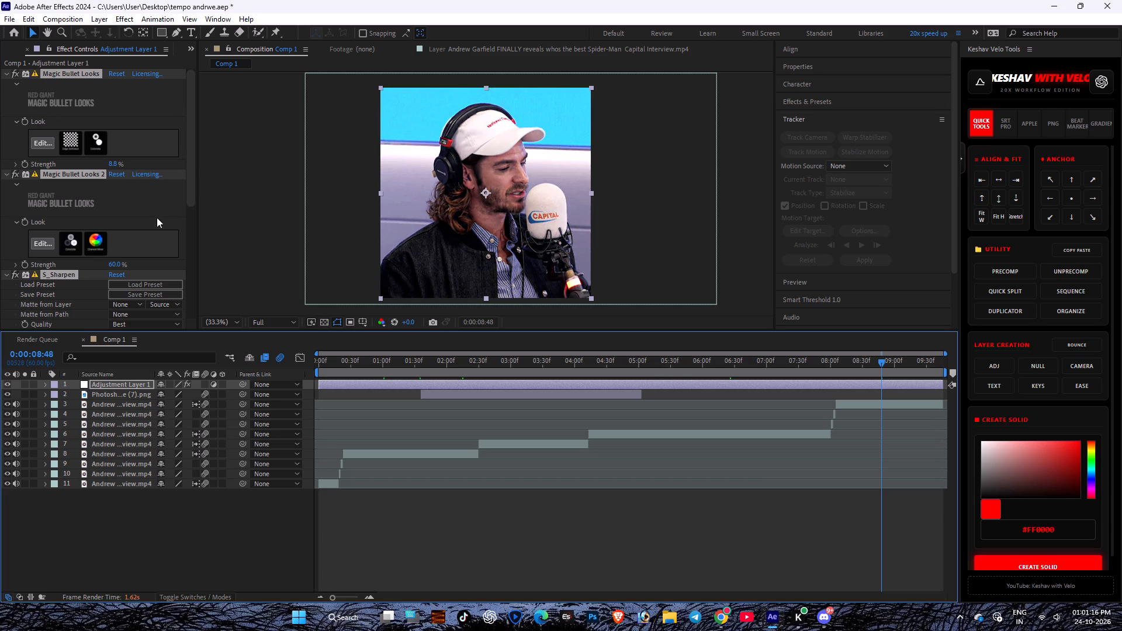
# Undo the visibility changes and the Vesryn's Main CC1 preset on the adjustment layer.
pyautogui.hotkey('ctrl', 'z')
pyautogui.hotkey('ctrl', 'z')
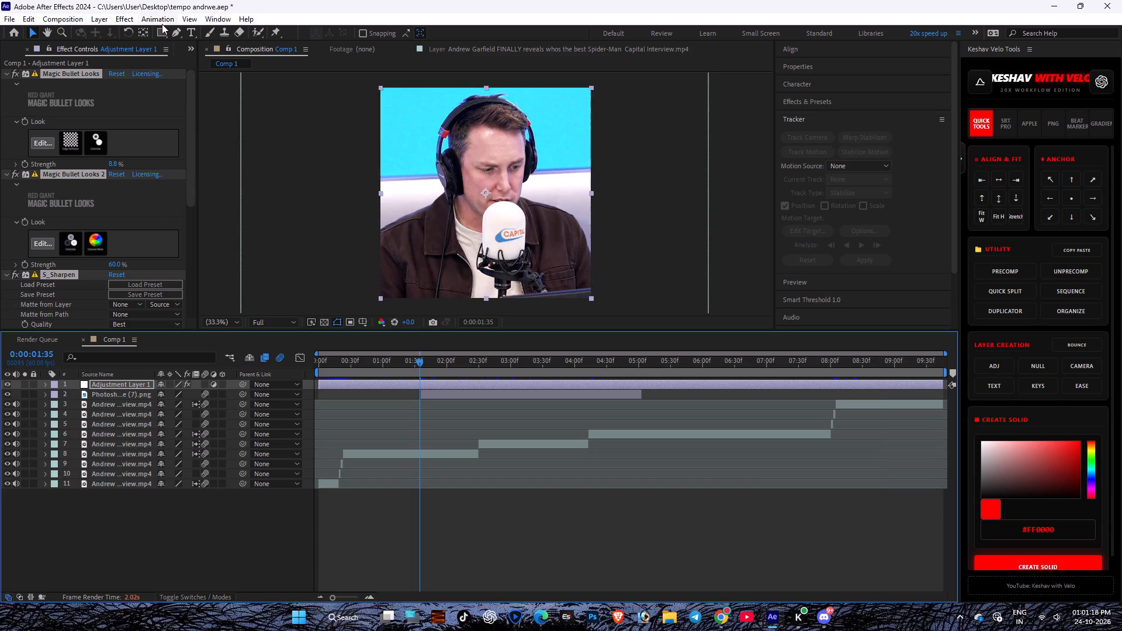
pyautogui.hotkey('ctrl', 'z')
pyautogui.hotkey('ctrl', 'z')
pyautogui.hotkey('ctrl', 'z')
# Apply the Mixky's Soft CC.ffx preset from the qulaty cc folder to the adjustment layer.
pyautogui.click(162, 22)
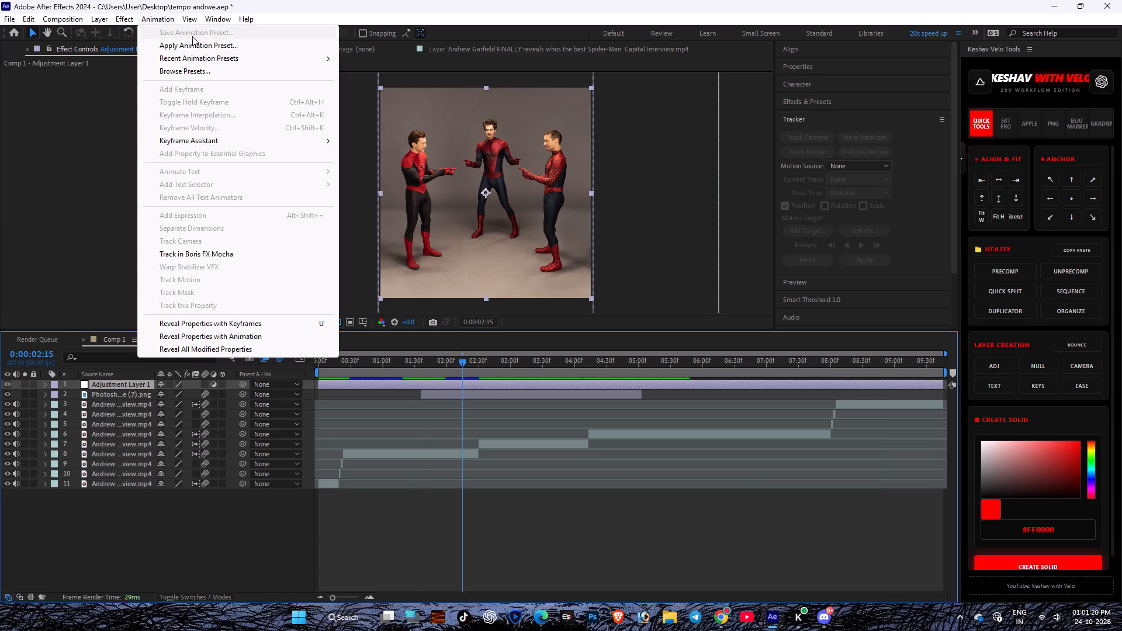
pyautogui.click(210, 41)
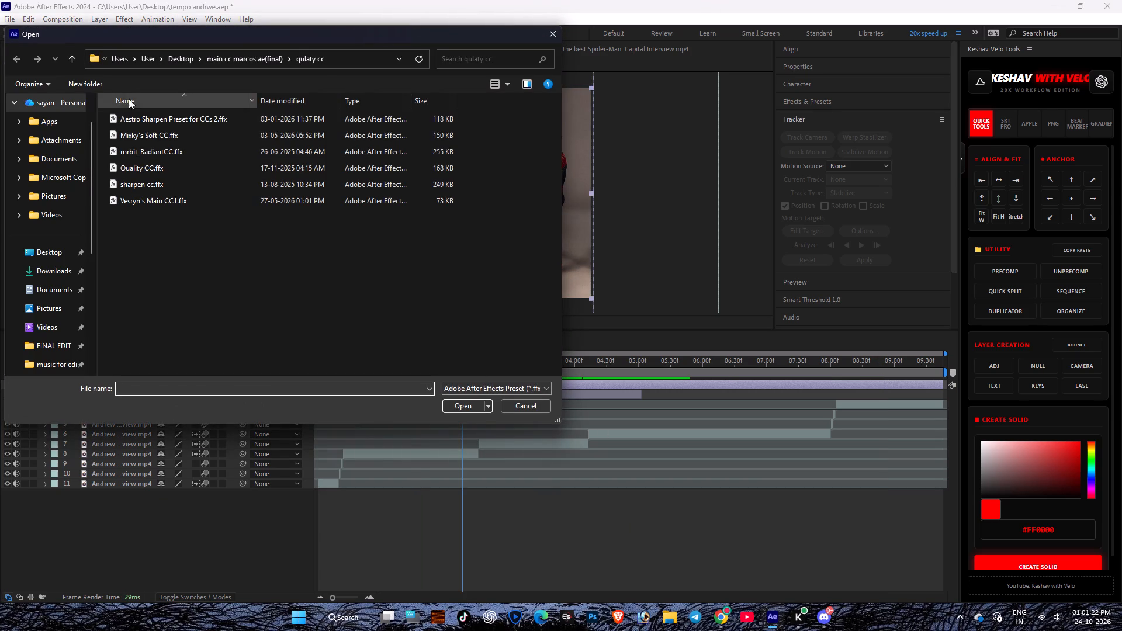
pyautogui.doubleClick(193, 136)
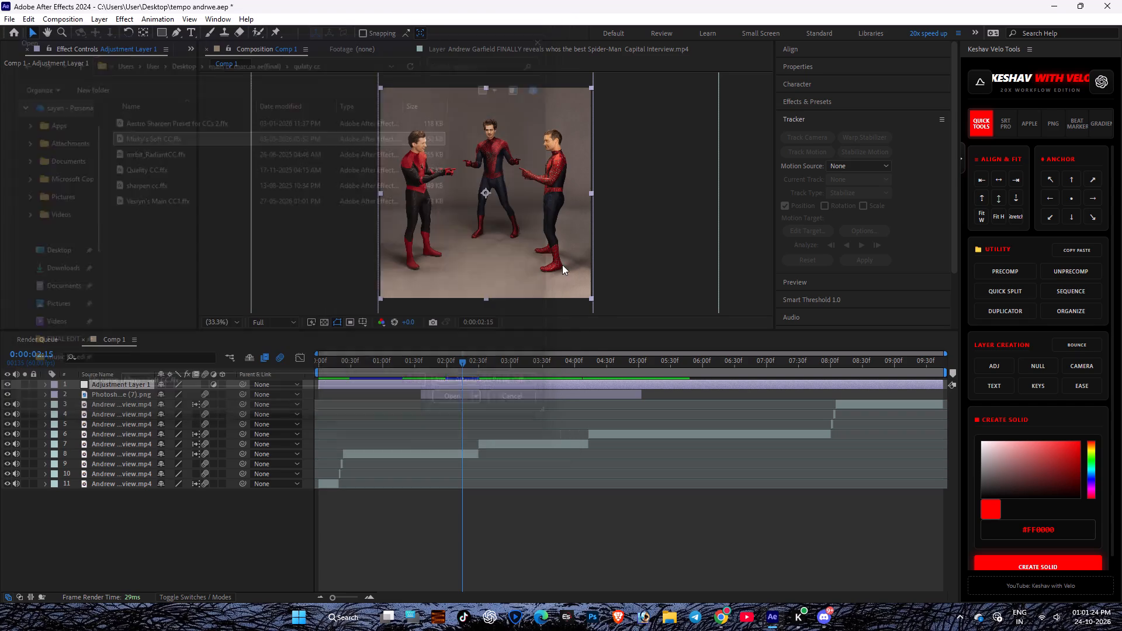
# Switch to Discord while the preset loads.
pyautogui.click(830, 609)
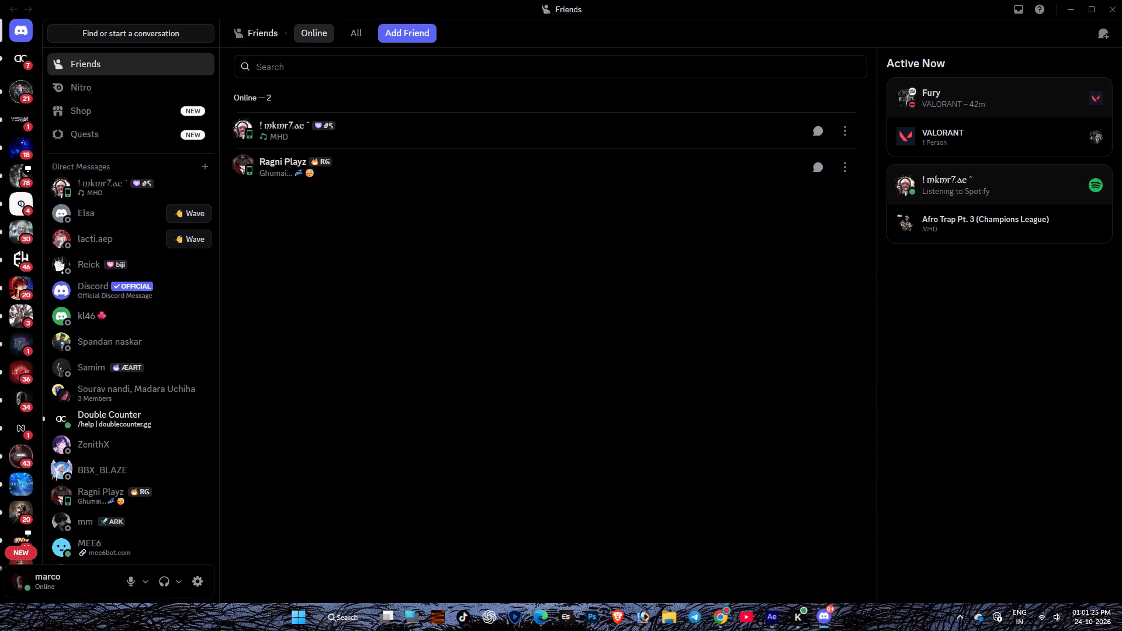
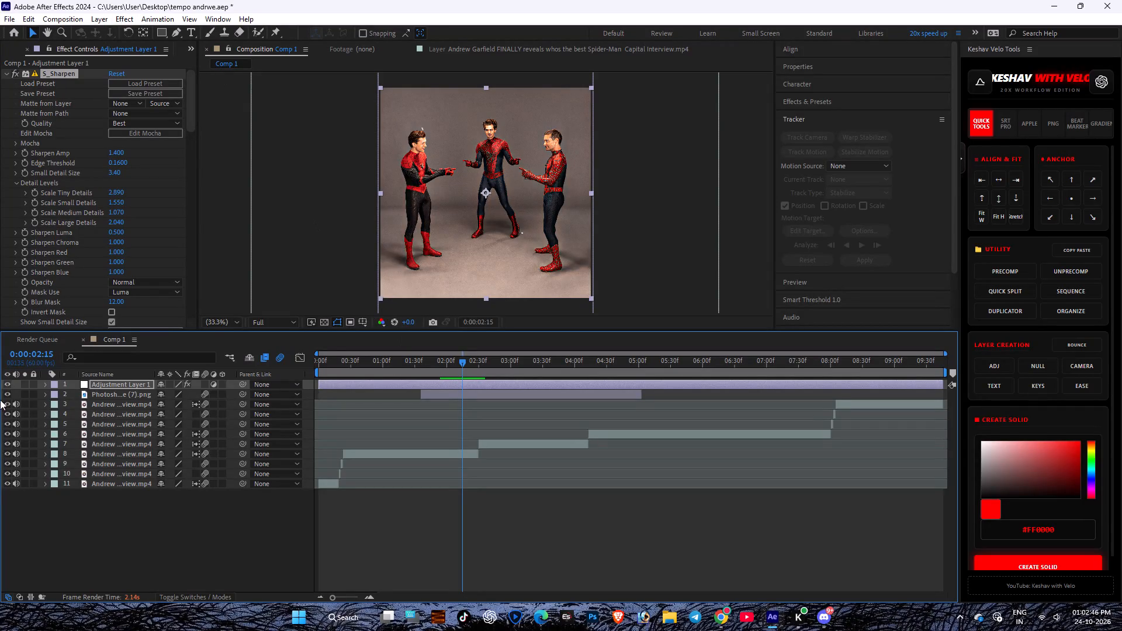
# Compare the frames at 0:00:02:15 and 0:00:00:26 with the adjustment layer shown and hidden.
pyautogui.click(9, 383)
pyautogui.click(9, 383)
pyautogui.click(9, 383)
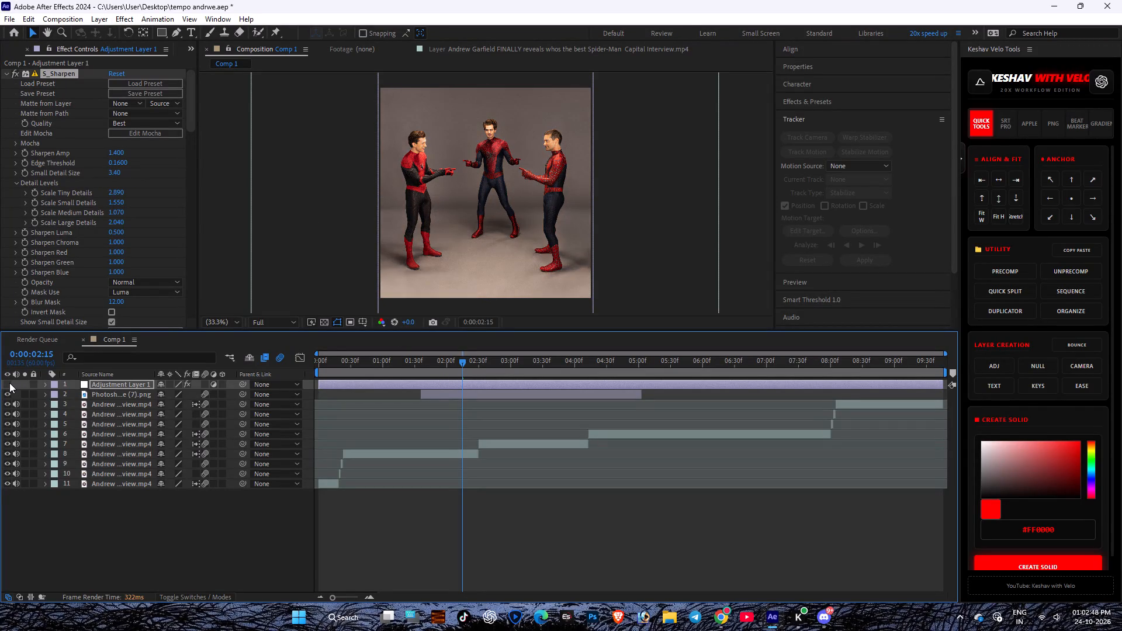
pyautogui.click(9, 383)
pyautogui.click(347, 365)
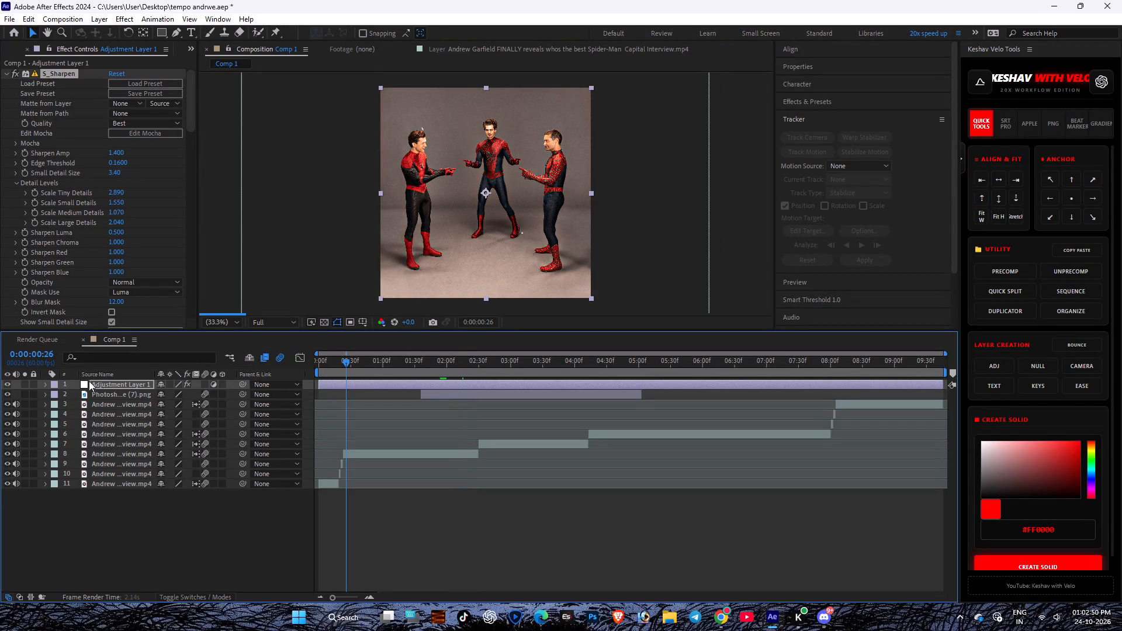
pyautogui.click(7, 381)
pyautogui.click(7, 381)
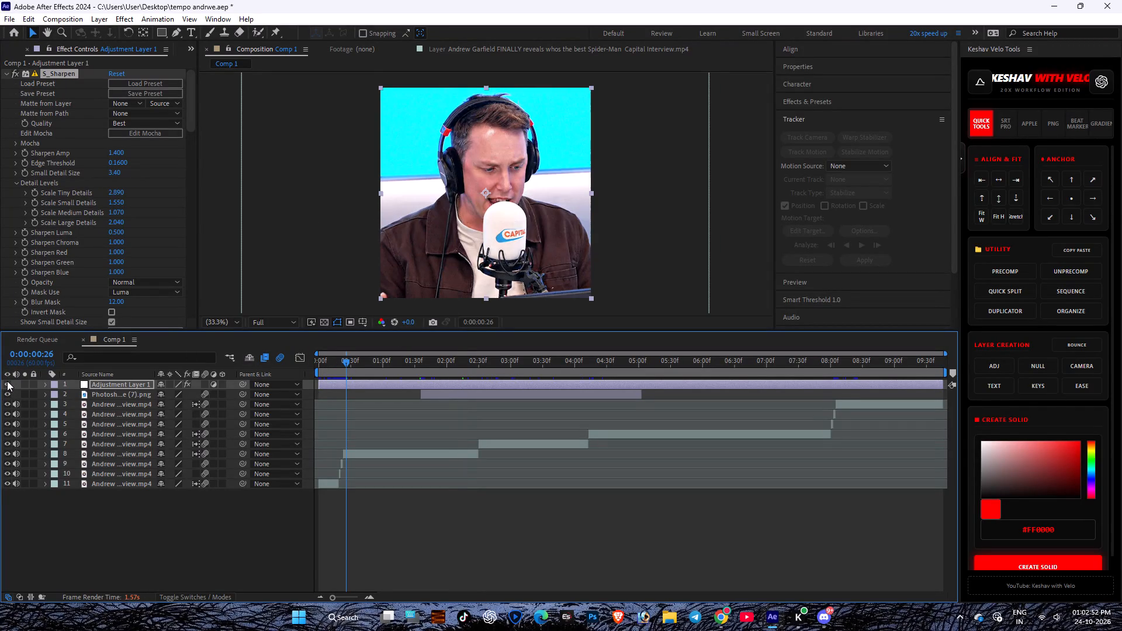
pyautogui.click(7, 381)
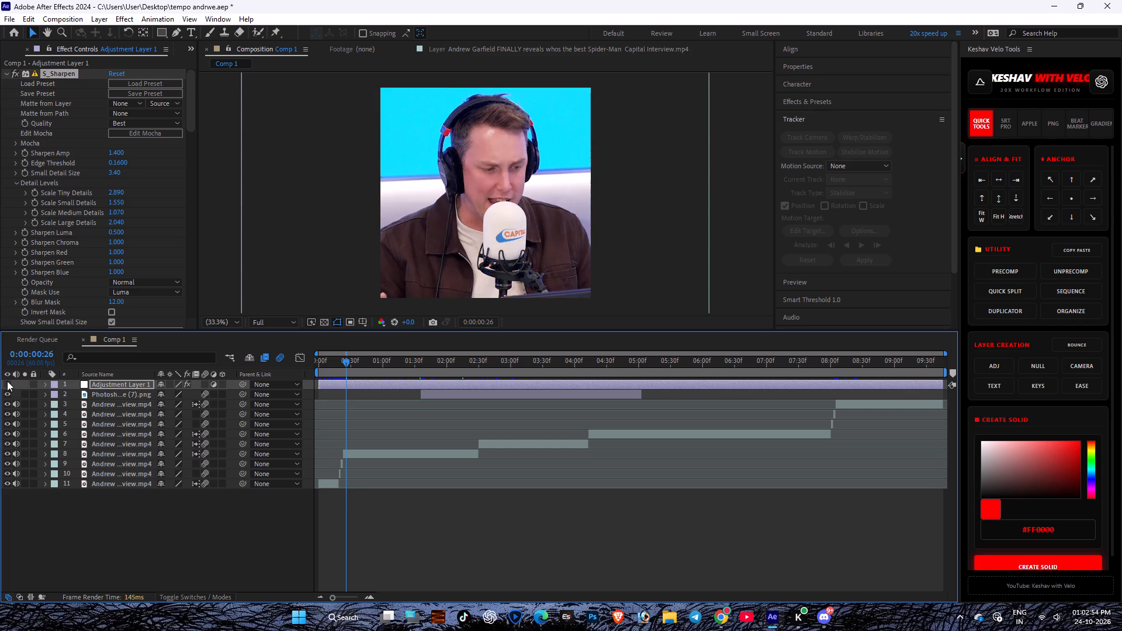
pyautogui.click(7, 381)
pyautogui.click(7, 381)
# Delete all effects from the adjustment layer and make the layer visible again.
pyautogui.click(70, 300)
pyautogui.hotkey('ctrl', 'a')
pyautogui.press('Delete')
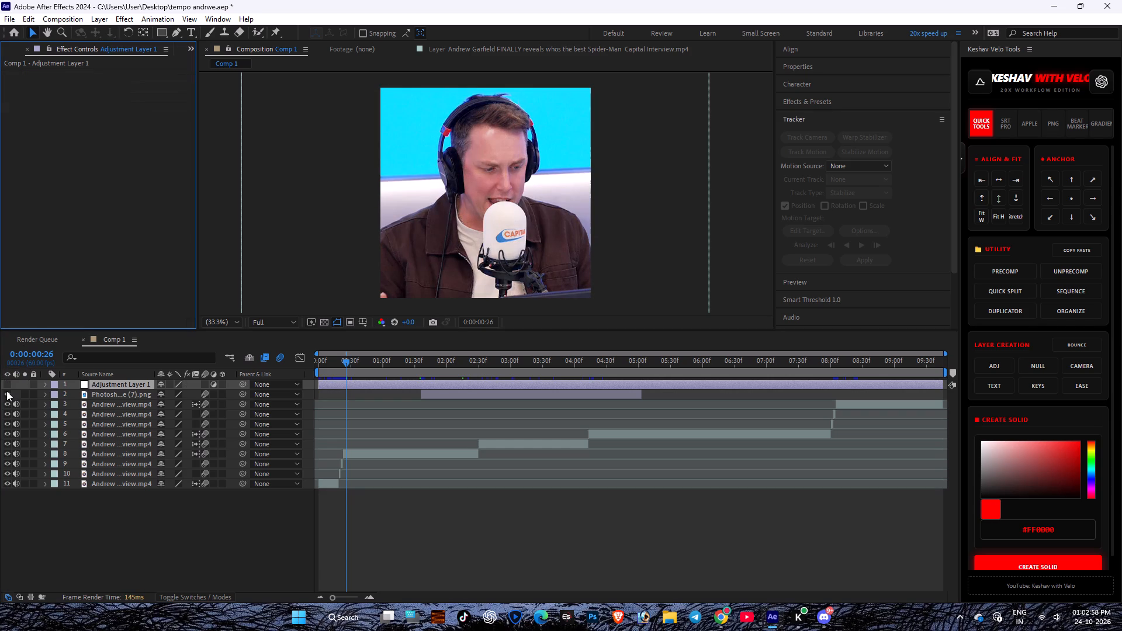
pyautogui.click(5, 388)
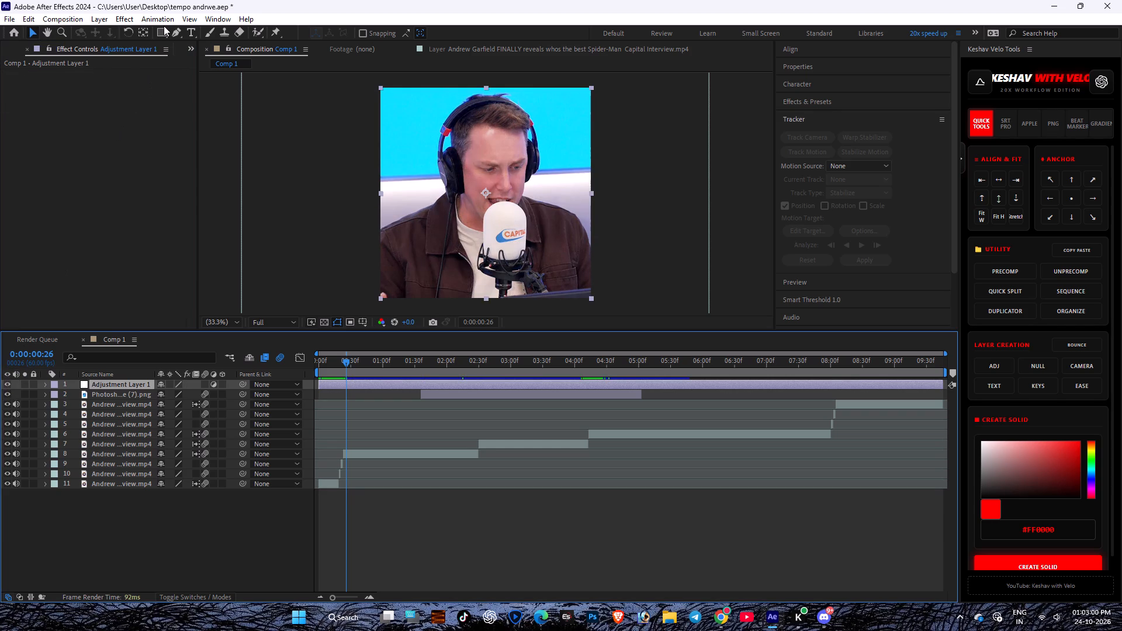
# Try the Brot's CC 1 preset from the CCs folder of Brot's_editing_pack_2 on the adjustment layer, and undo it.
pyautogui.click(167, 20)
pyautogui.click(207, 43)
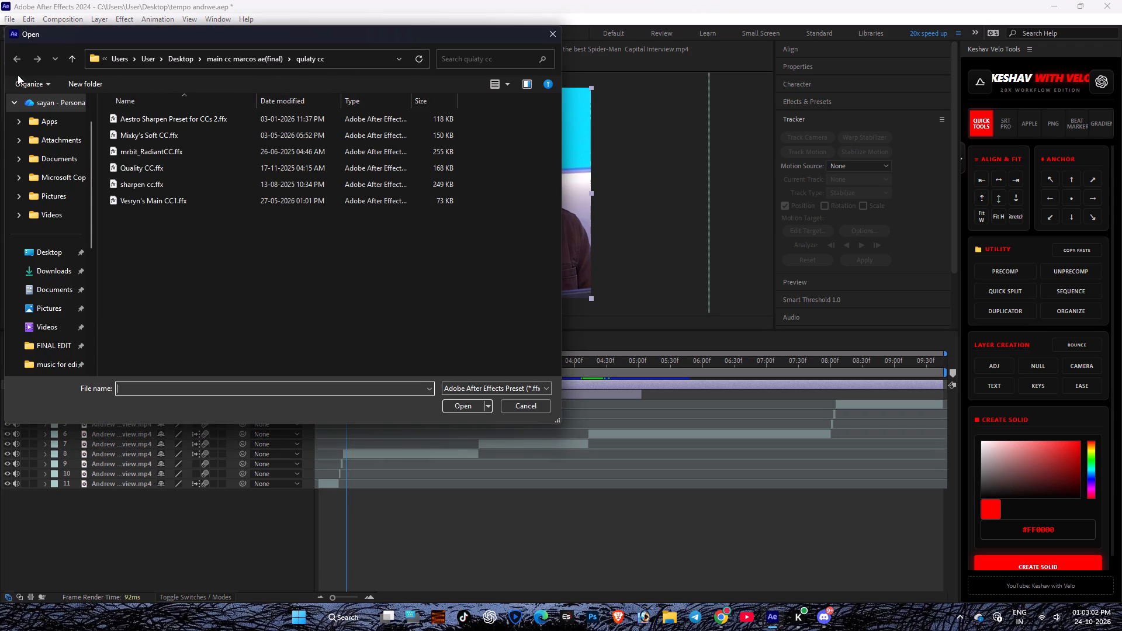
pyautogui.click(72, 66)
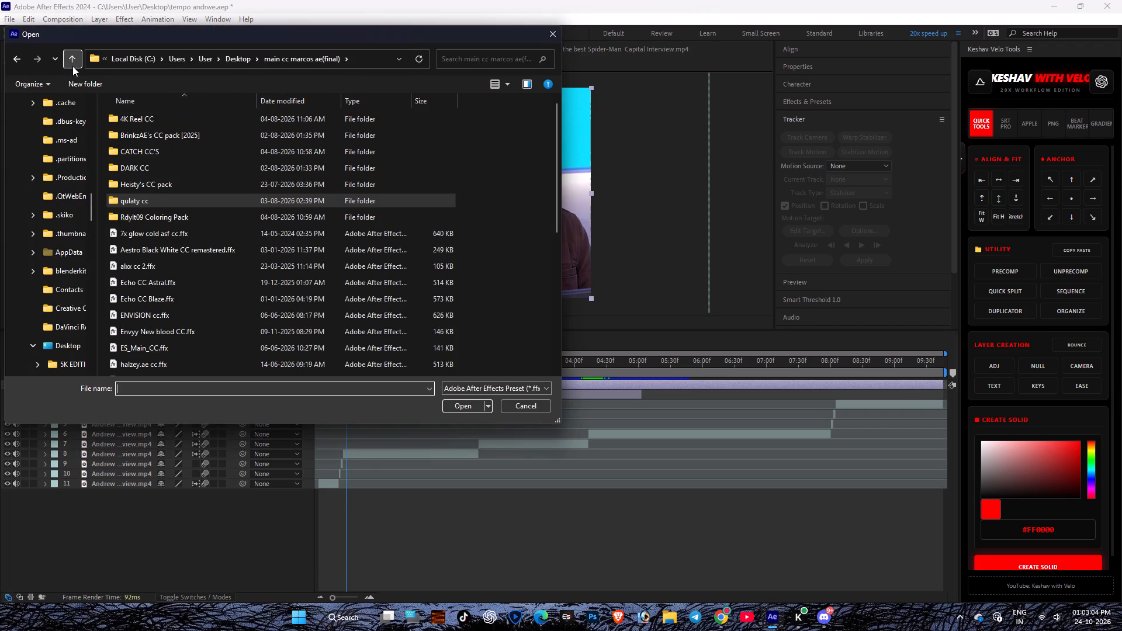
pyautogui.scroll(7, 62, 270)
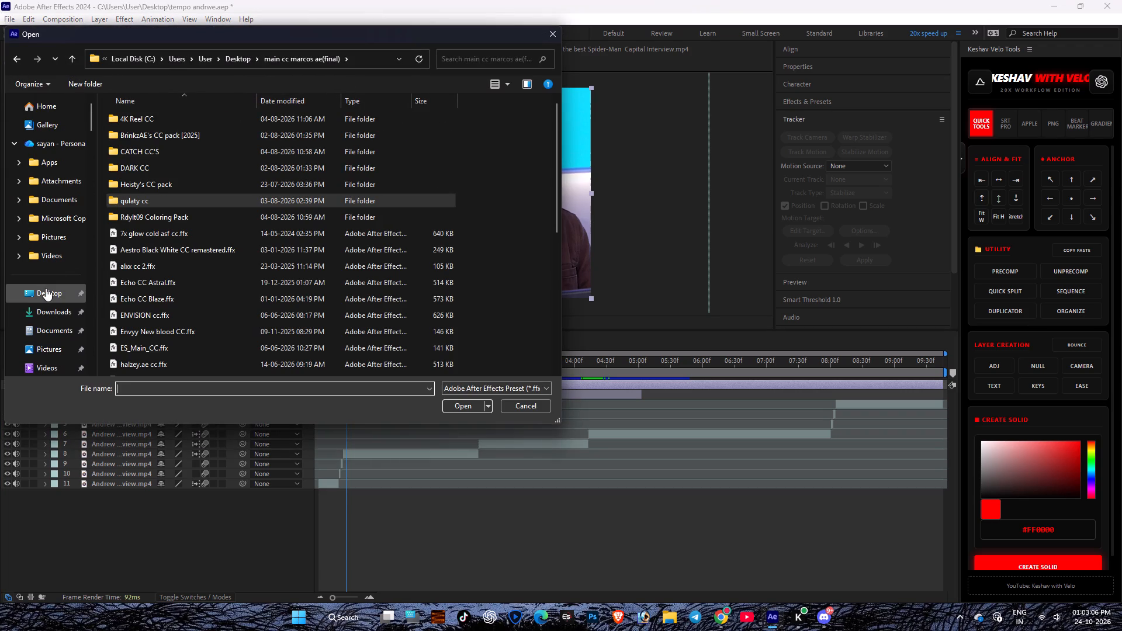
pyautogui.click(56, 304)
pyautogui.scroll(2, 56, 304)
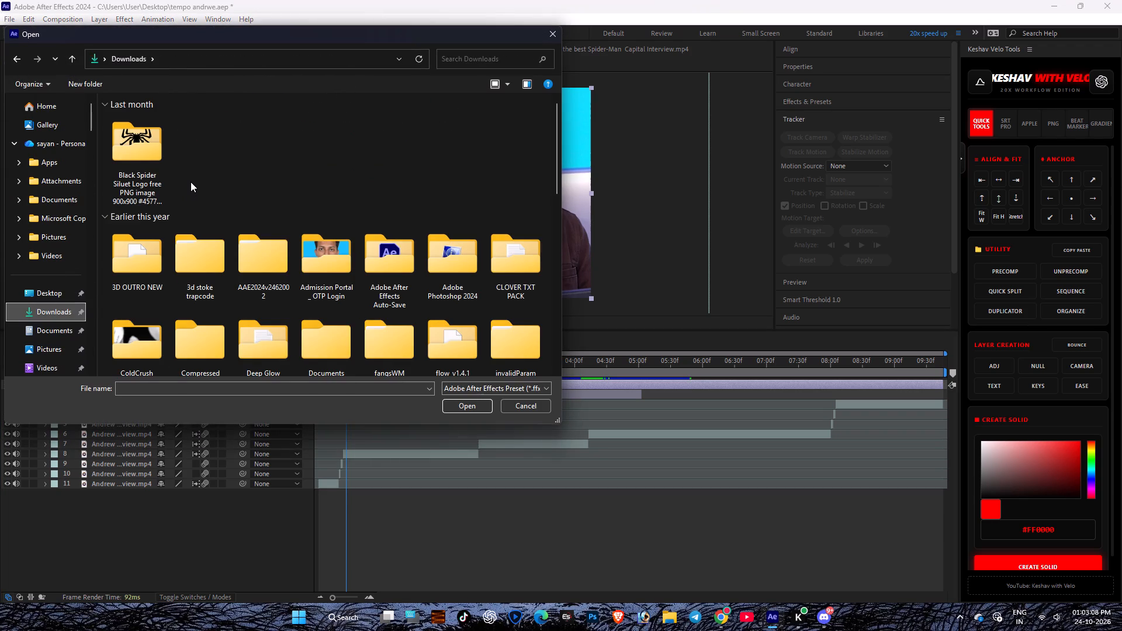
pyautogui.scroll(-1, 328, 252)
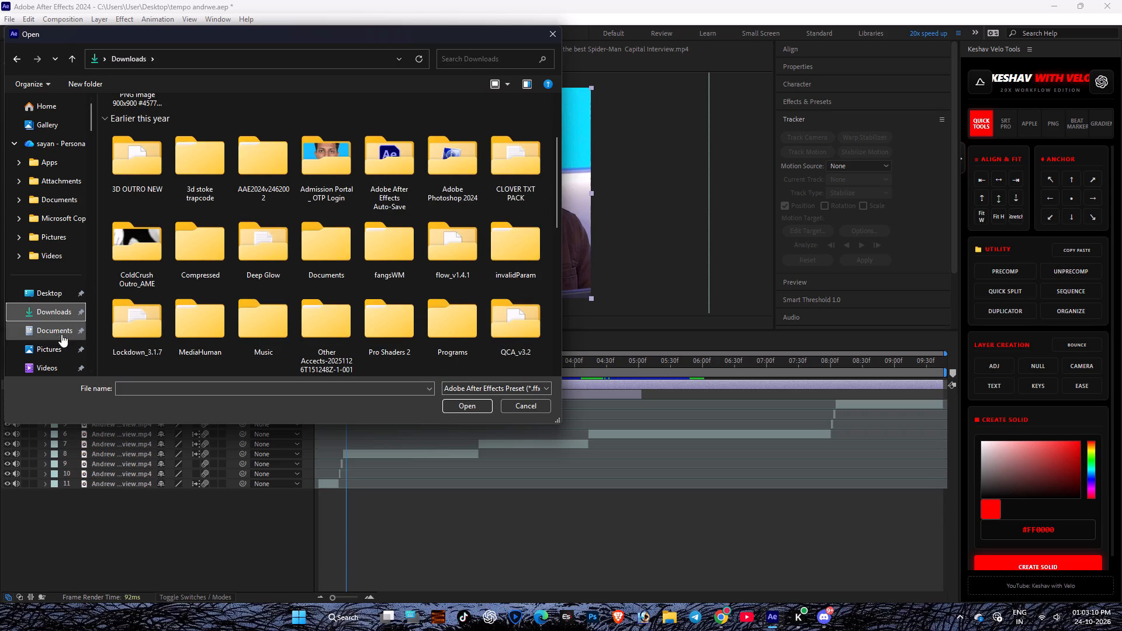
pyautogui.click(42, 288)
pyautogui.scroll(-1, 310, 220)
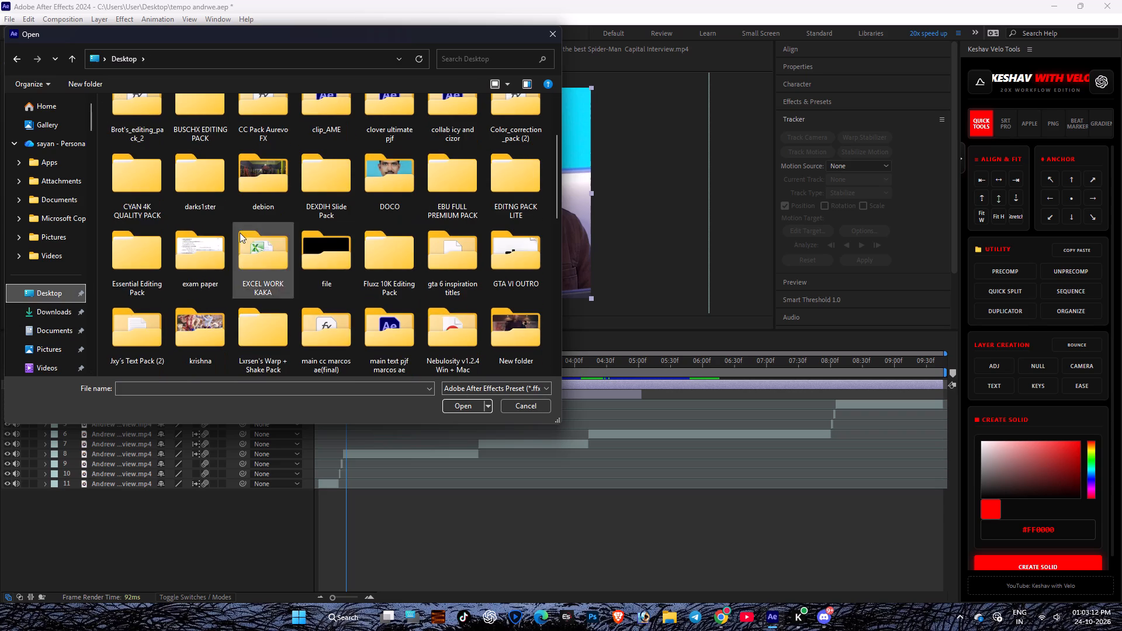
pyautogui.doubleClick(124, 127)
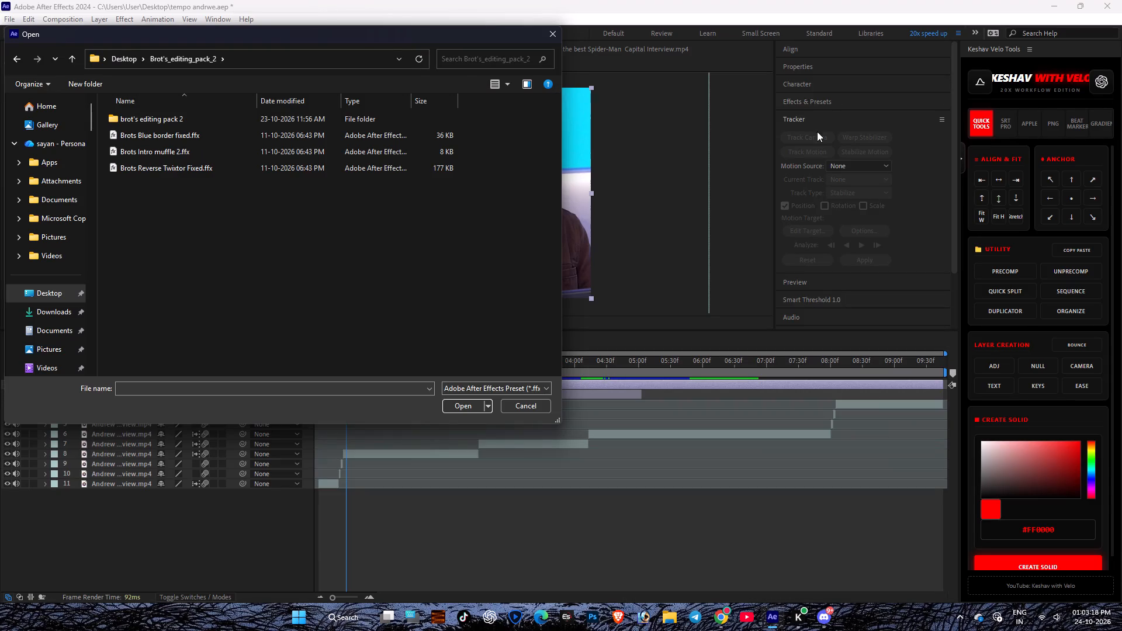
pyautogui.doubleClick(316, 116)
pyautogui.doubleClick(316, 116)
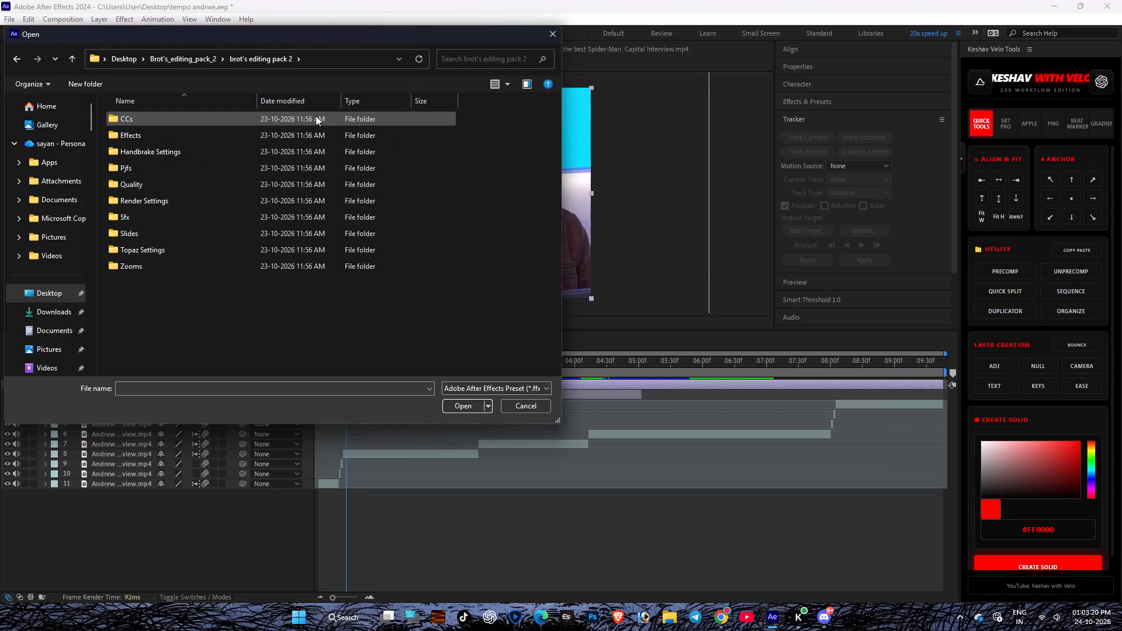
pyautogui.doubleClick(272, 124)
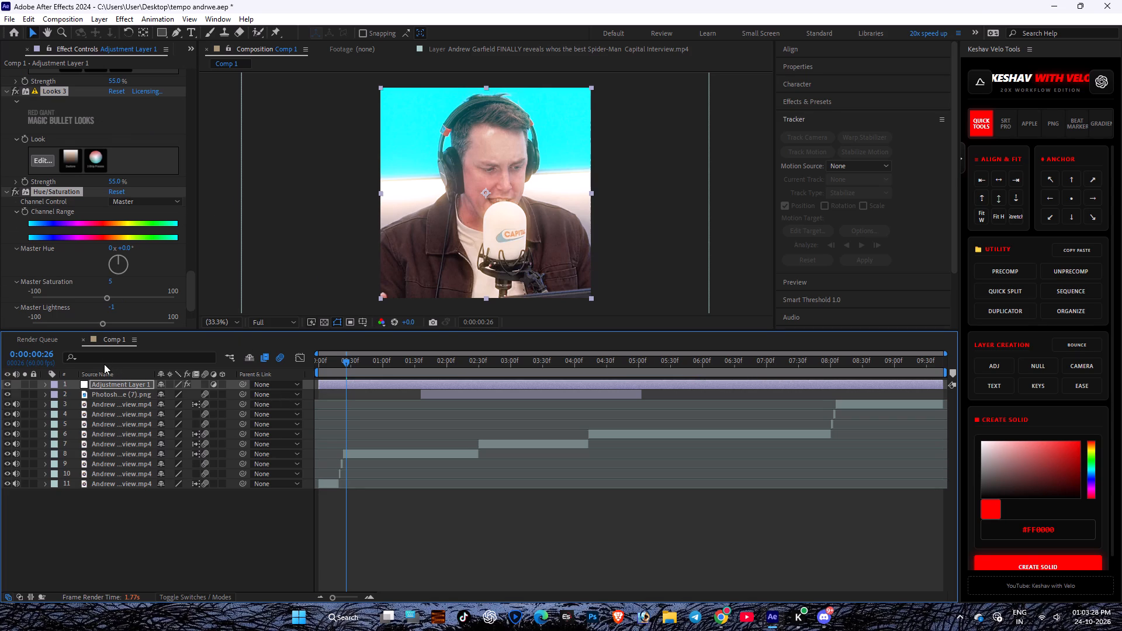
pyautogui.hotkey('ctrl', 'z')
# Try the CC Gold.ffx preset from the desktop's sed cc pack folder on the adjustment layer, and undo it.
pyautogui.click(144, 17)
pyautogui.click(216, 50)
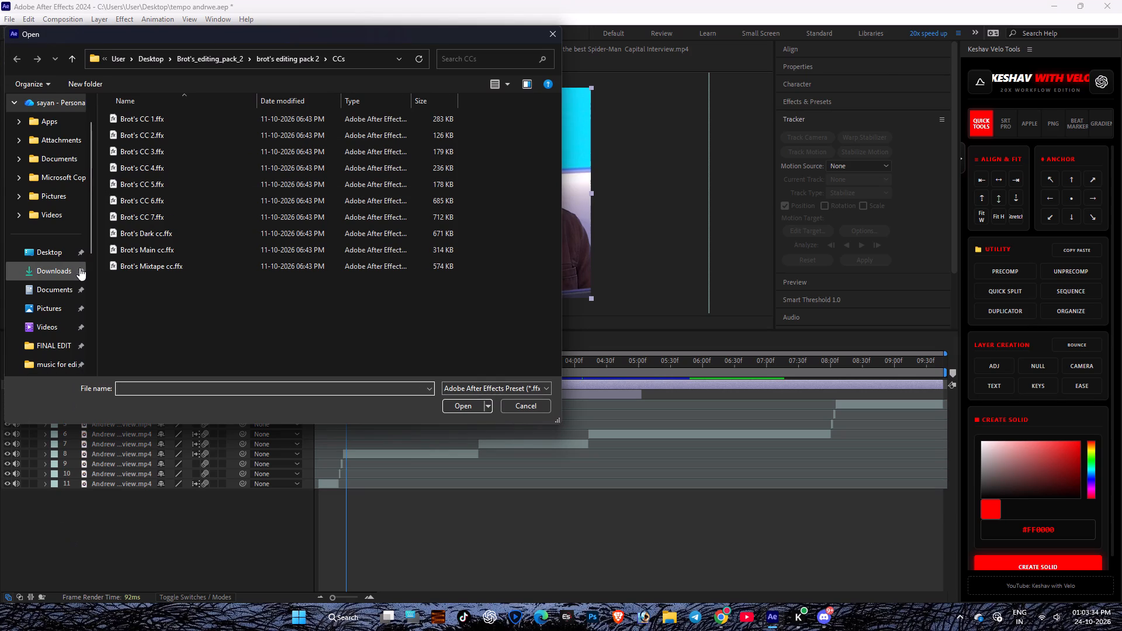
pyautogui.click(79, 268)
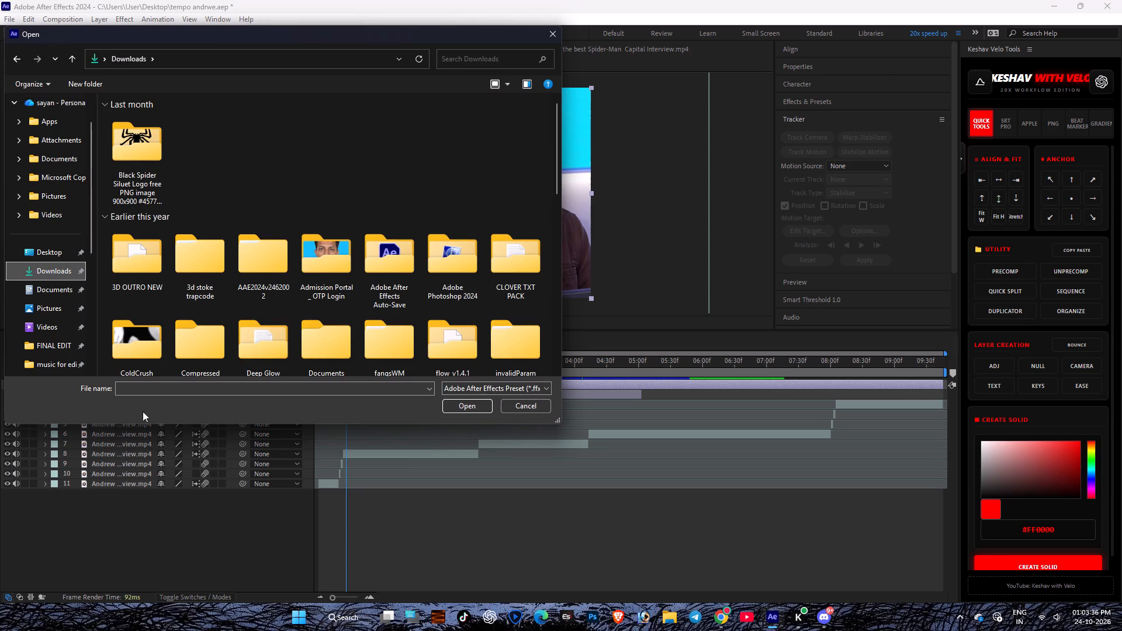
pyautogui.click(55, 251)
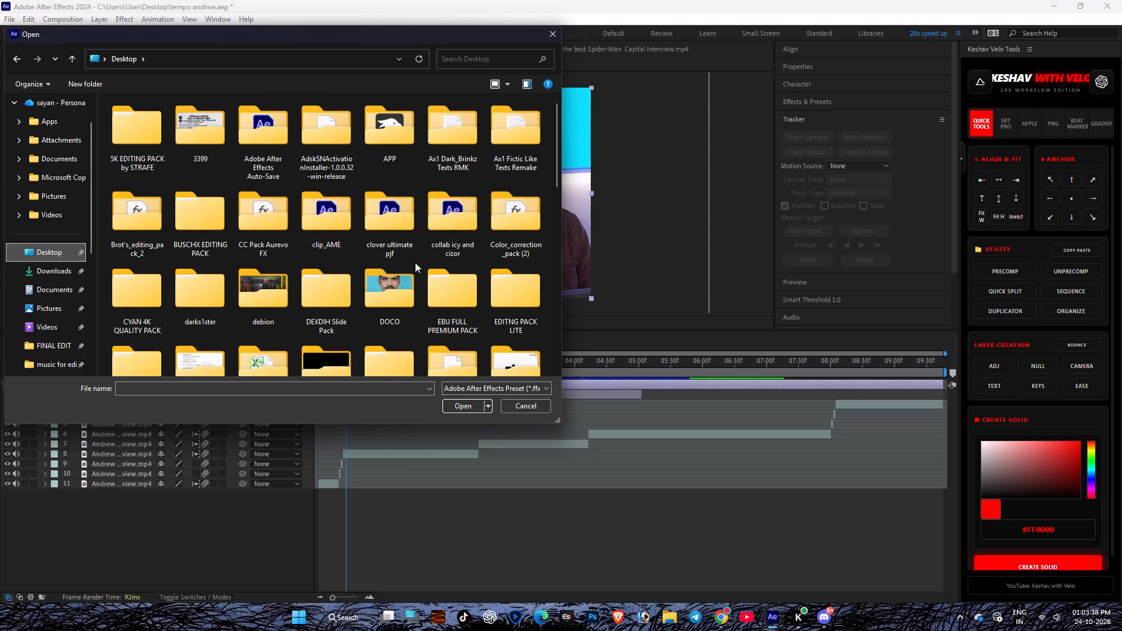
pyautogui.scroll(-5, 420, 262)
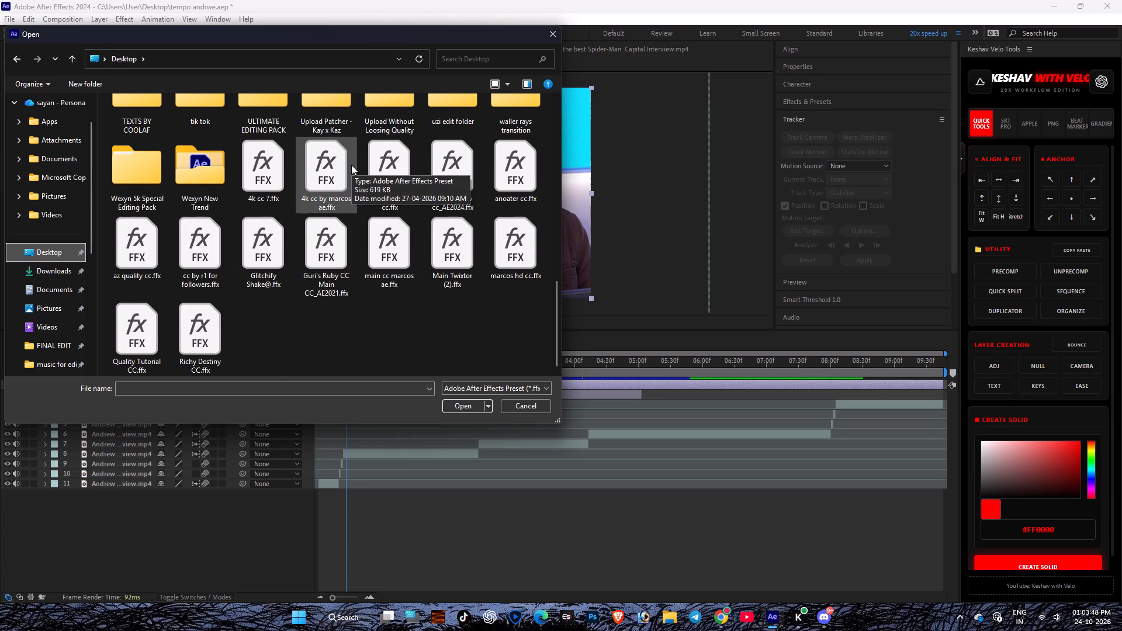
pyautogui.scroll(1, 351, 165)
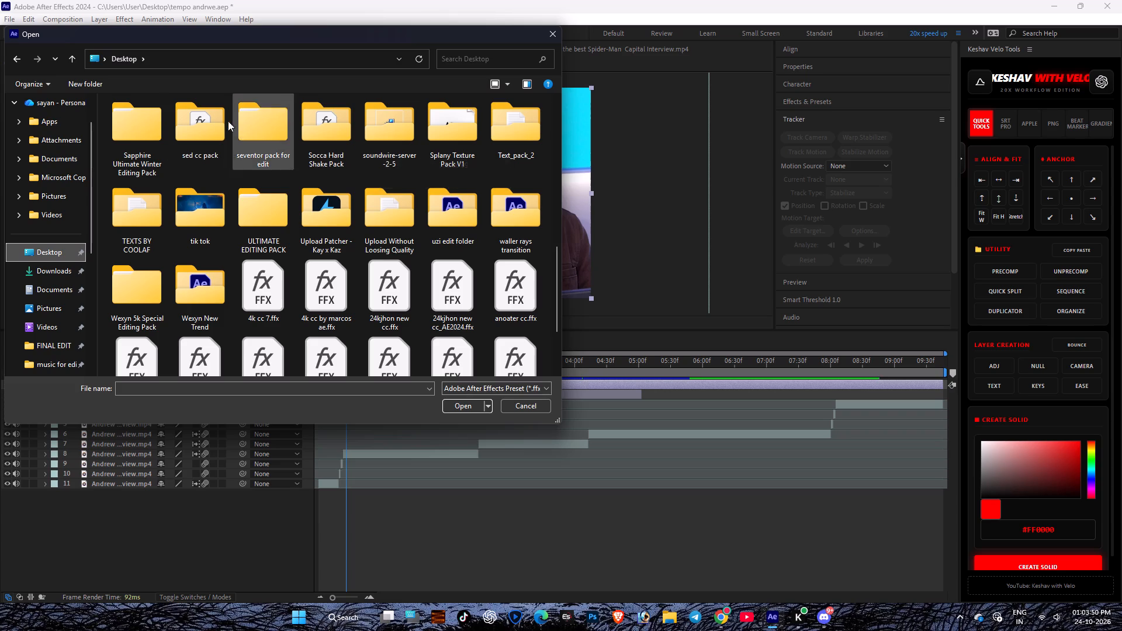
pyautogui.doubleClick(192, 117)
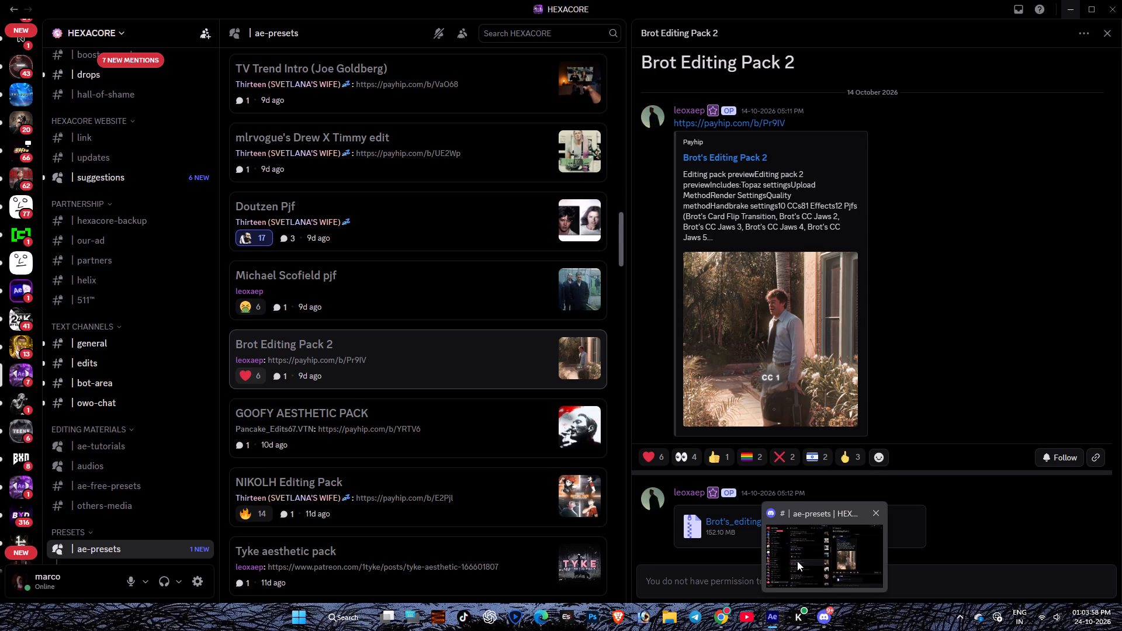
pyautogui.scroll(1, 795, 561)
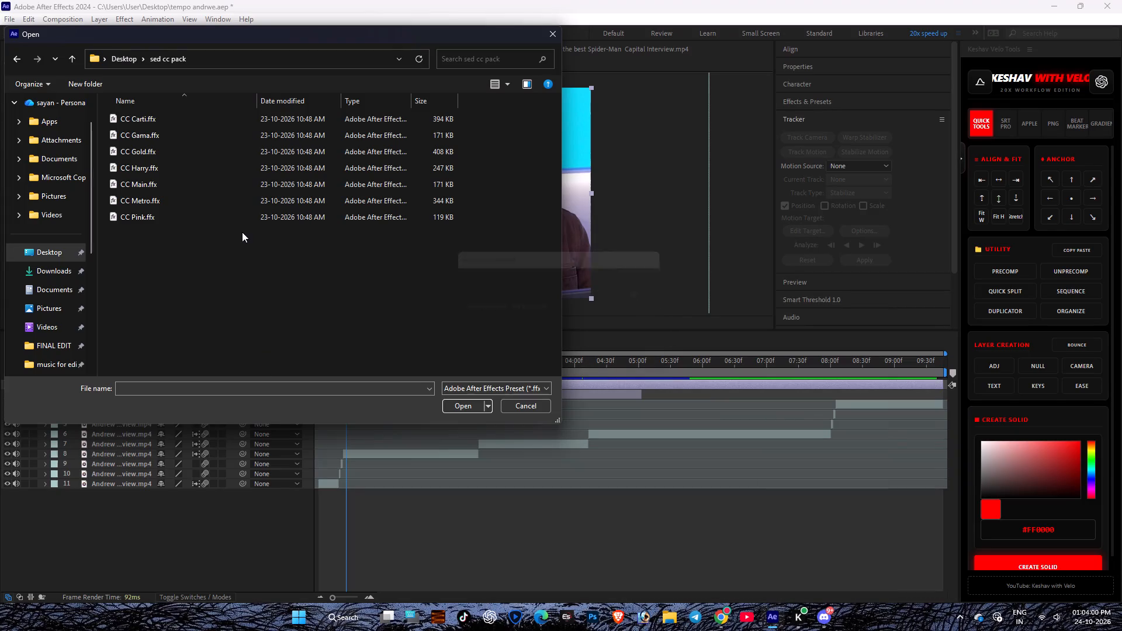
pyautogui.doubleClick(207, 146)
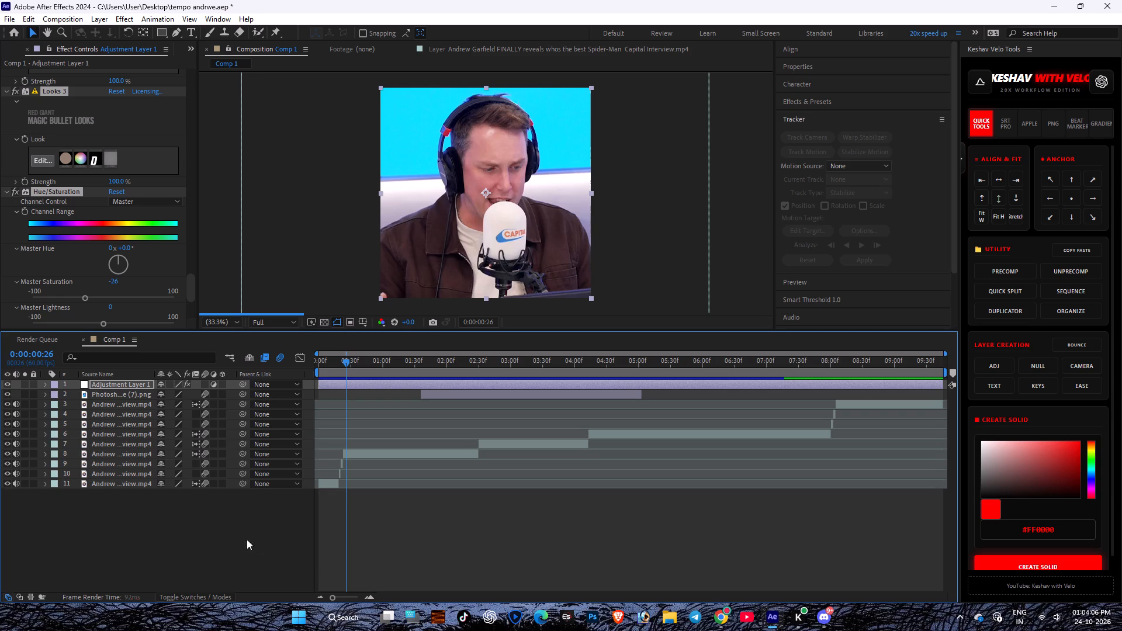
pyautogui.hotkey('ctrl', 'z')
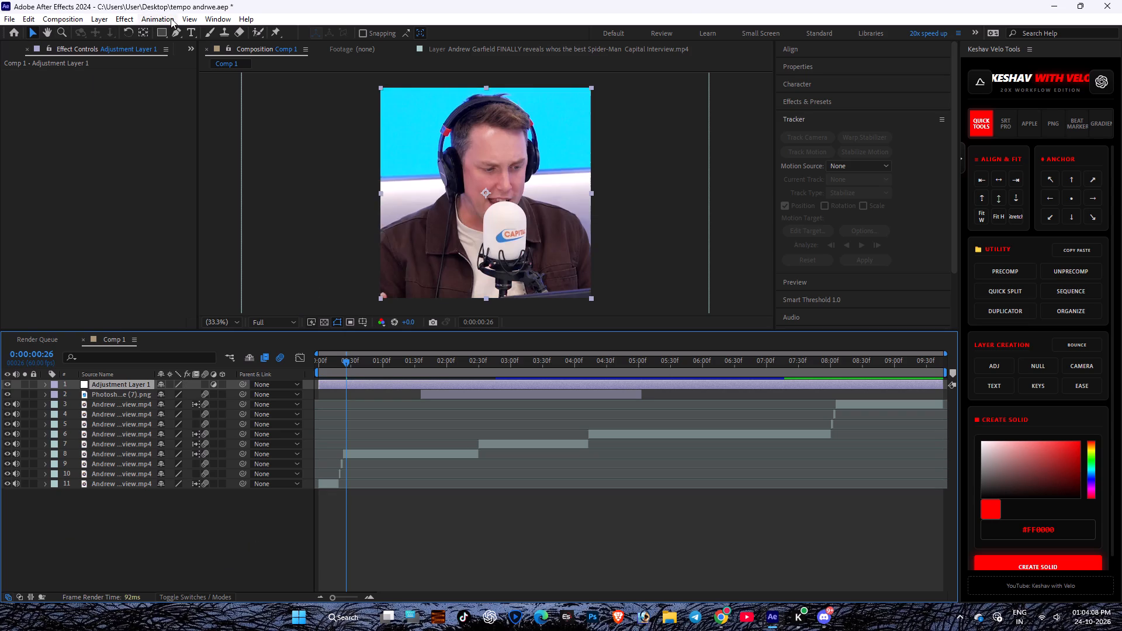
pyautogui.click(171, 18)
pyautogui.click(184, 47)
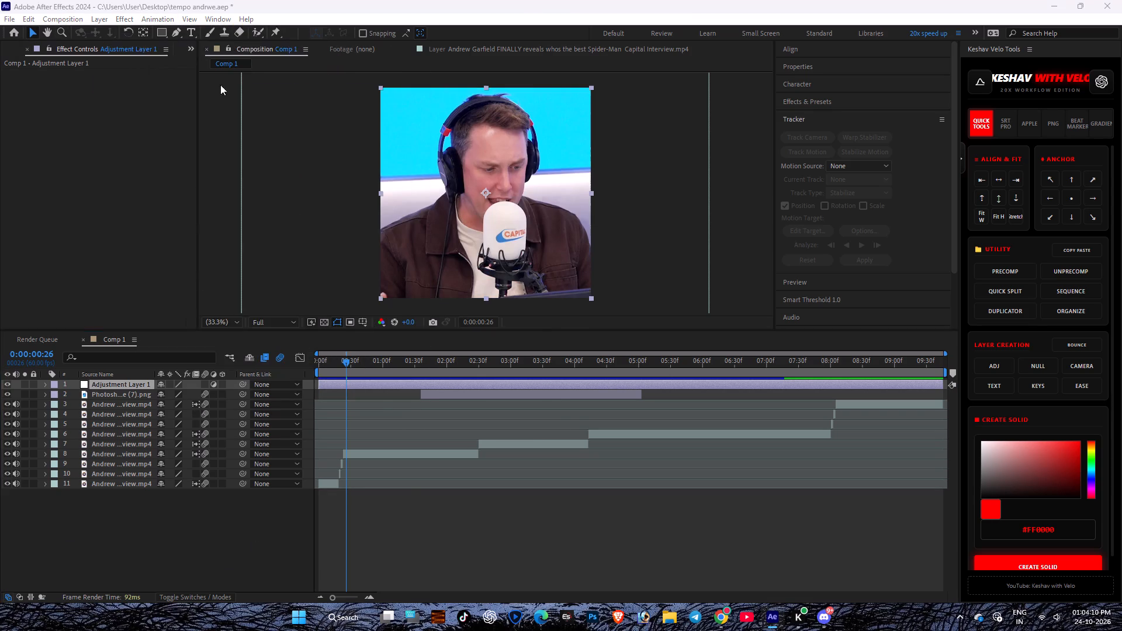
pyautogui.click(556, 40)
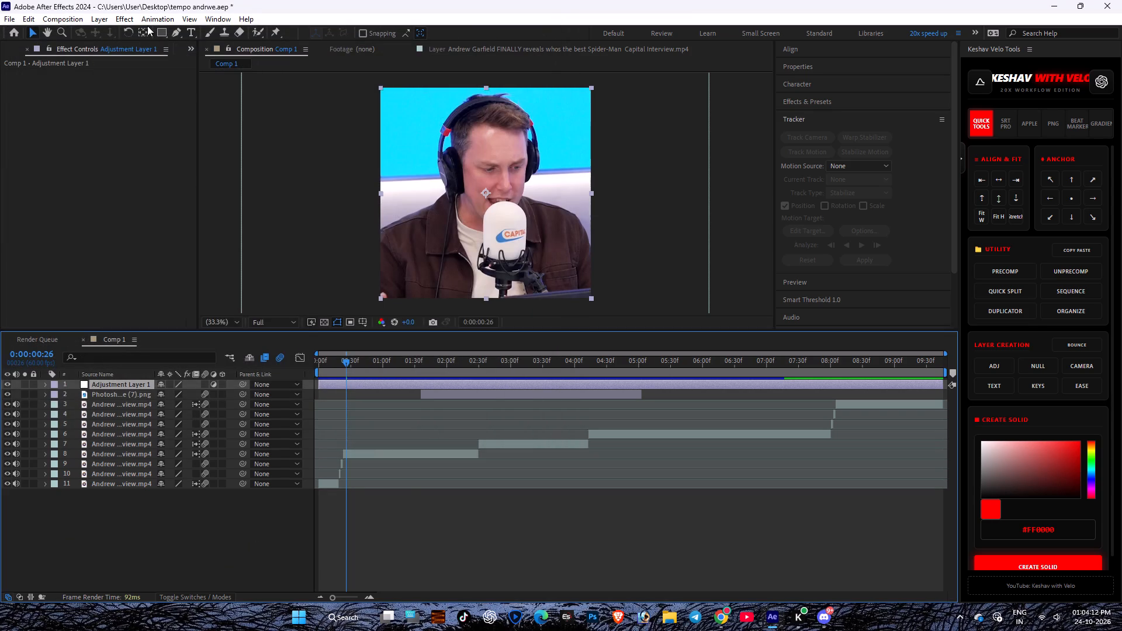
# Apply the recently used Mixky's Soft CC preset to the adjustment layer.
pyautogui.click(162, 20)
pyautogui.click(189, 64)
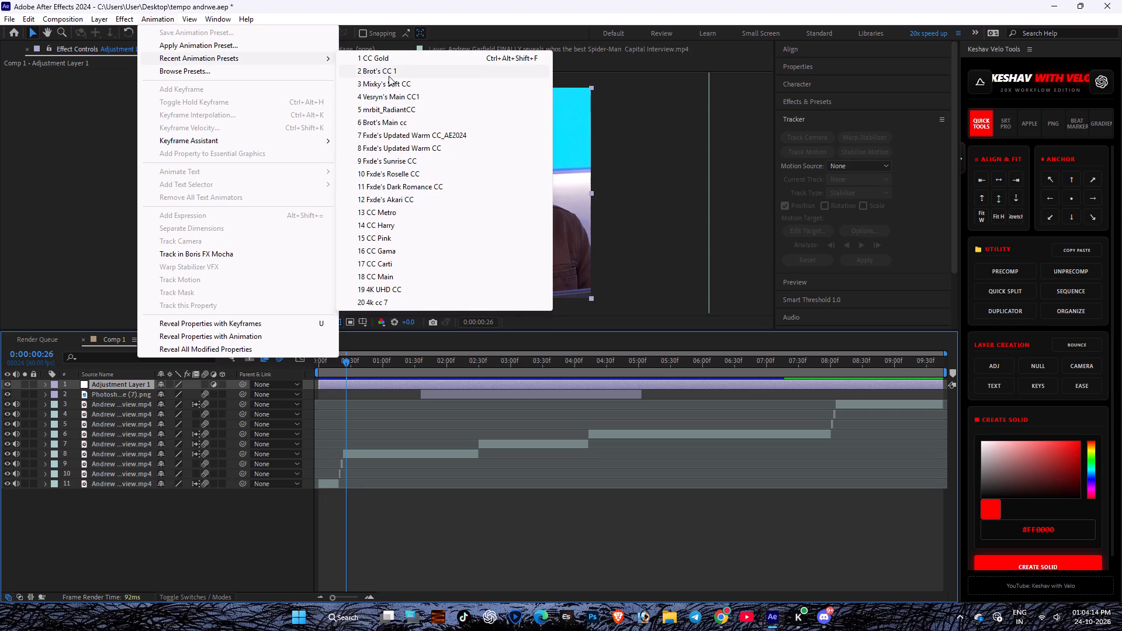
pyautogui.click(394, 85)
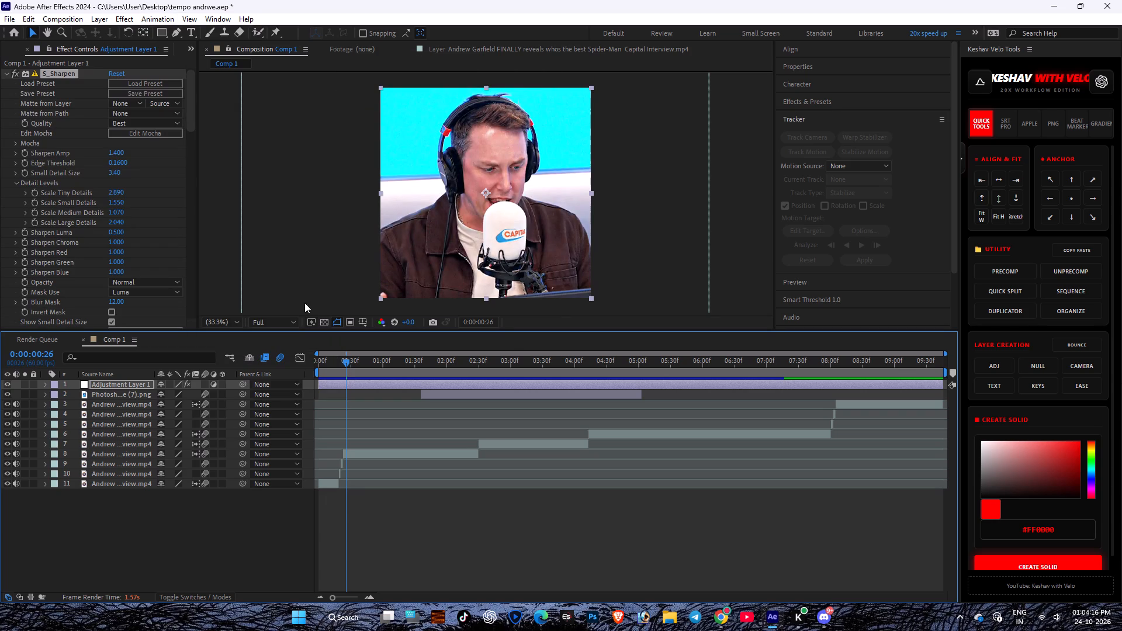
# Check the color correction at 0:00:08:31, 0:00:05:55 and 0:00:03:49.
pyautogui.click(863, 366)
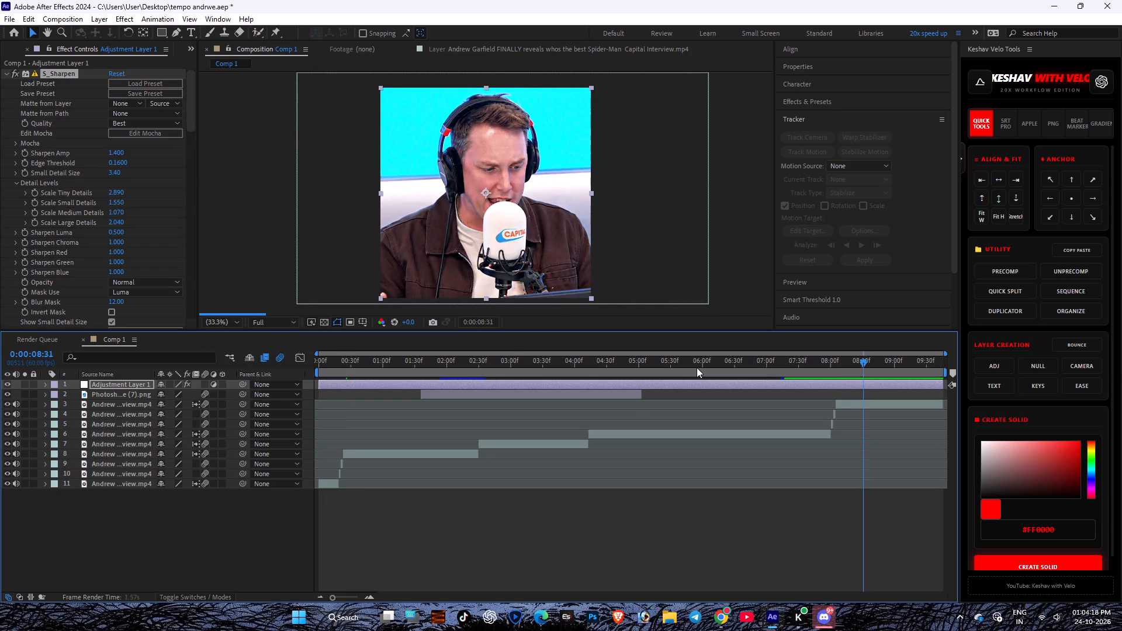
pyautogui.click(697, 367)
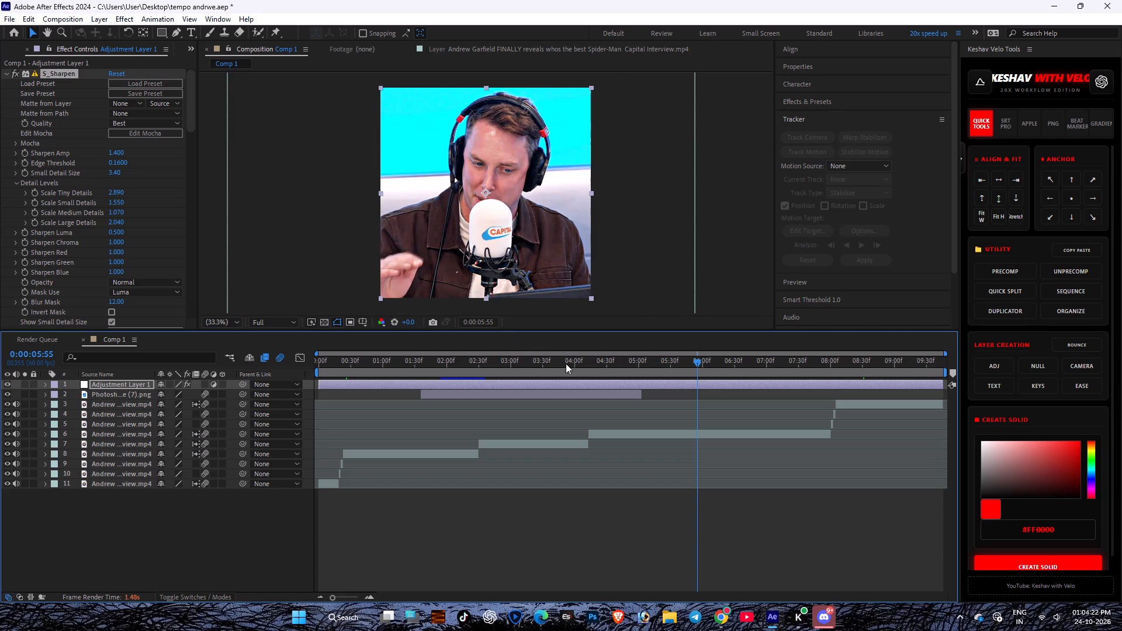
pyautogui.click(562, 363)
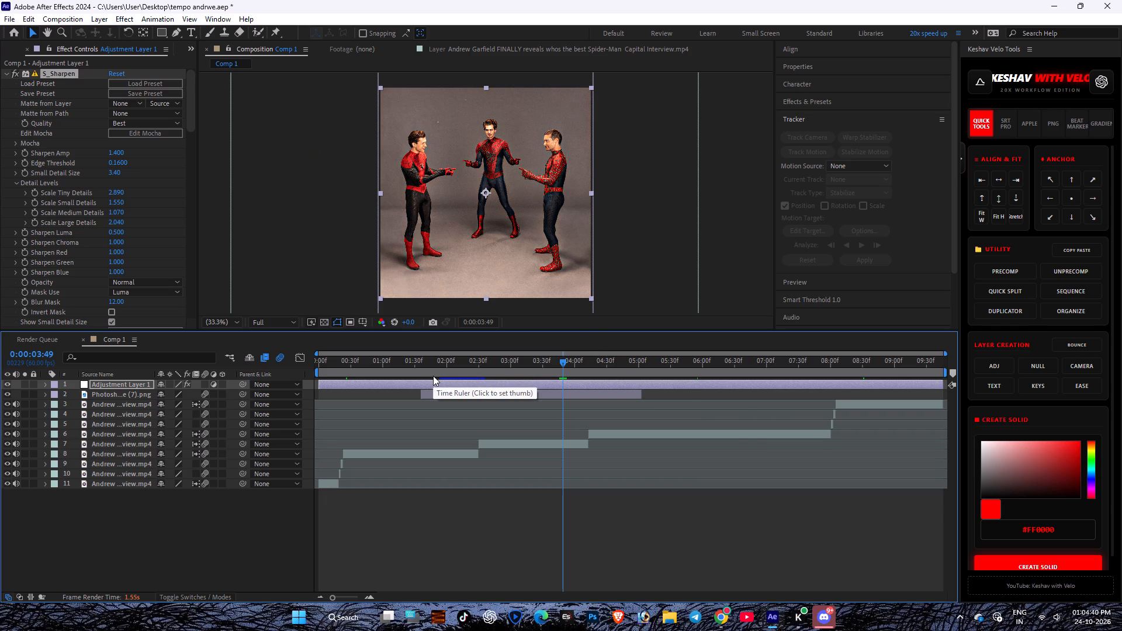
# Move the adjustment layer below the Spider-Man PNG layer in the layer stack.
pyautogui.moveTo(114, 382); pyautogui.dragTo(112, 387)
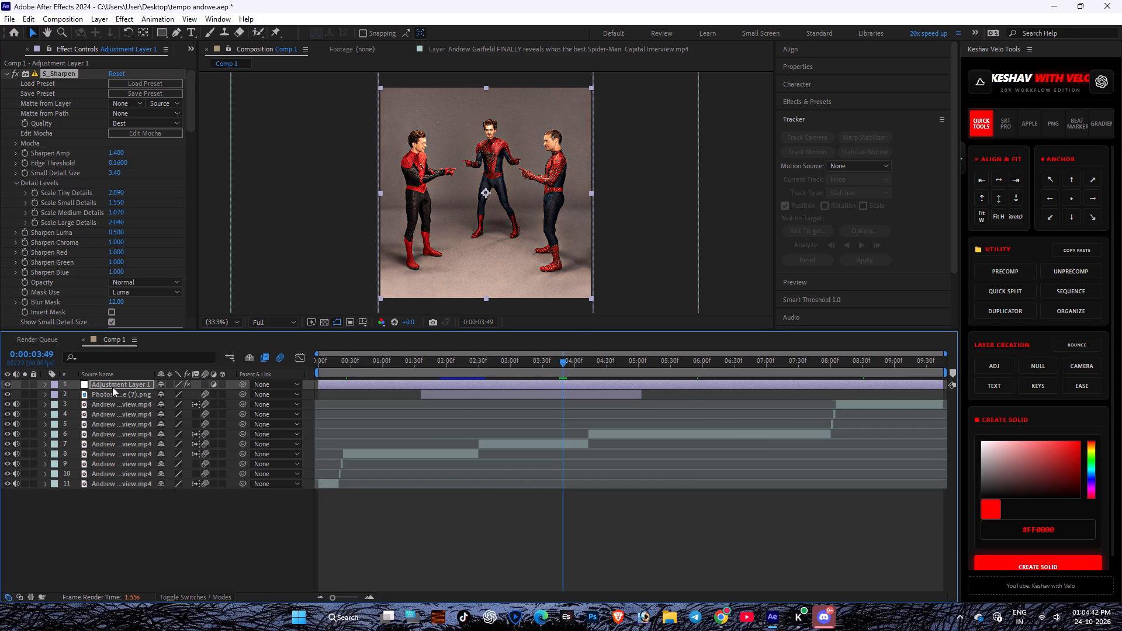
pyautogui.moveTo(112, 387); pyautogui.dragTo(112, 396)
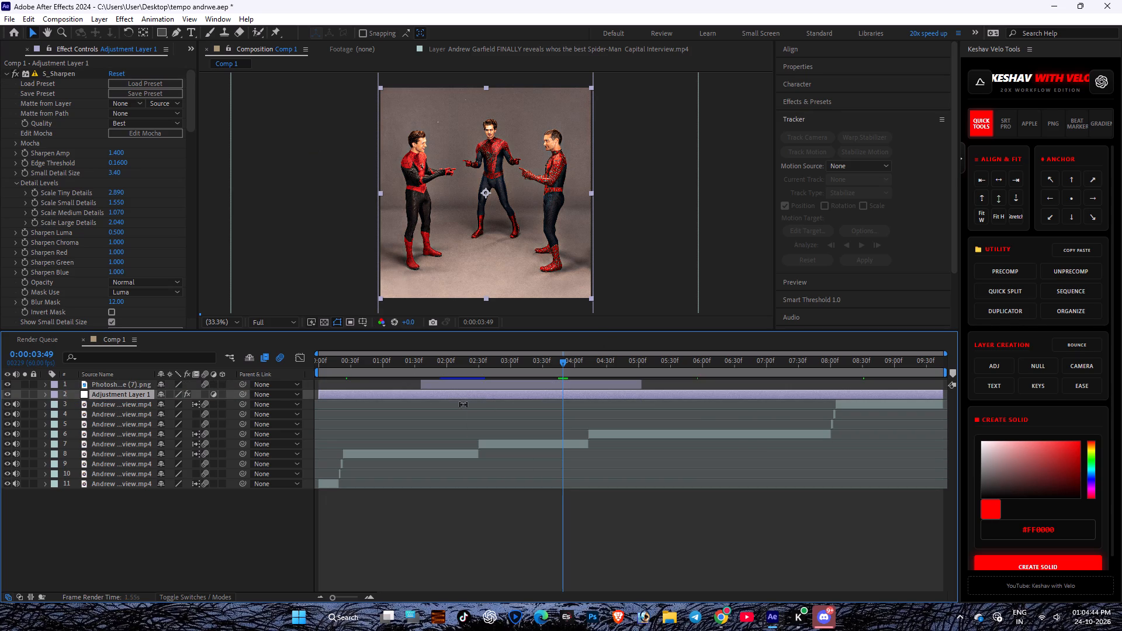
# Apply the recently used Mixky's Soft CC preset to the Spider-Man PNG layer and collapse its effects.
pyautogui.click(428, 384)
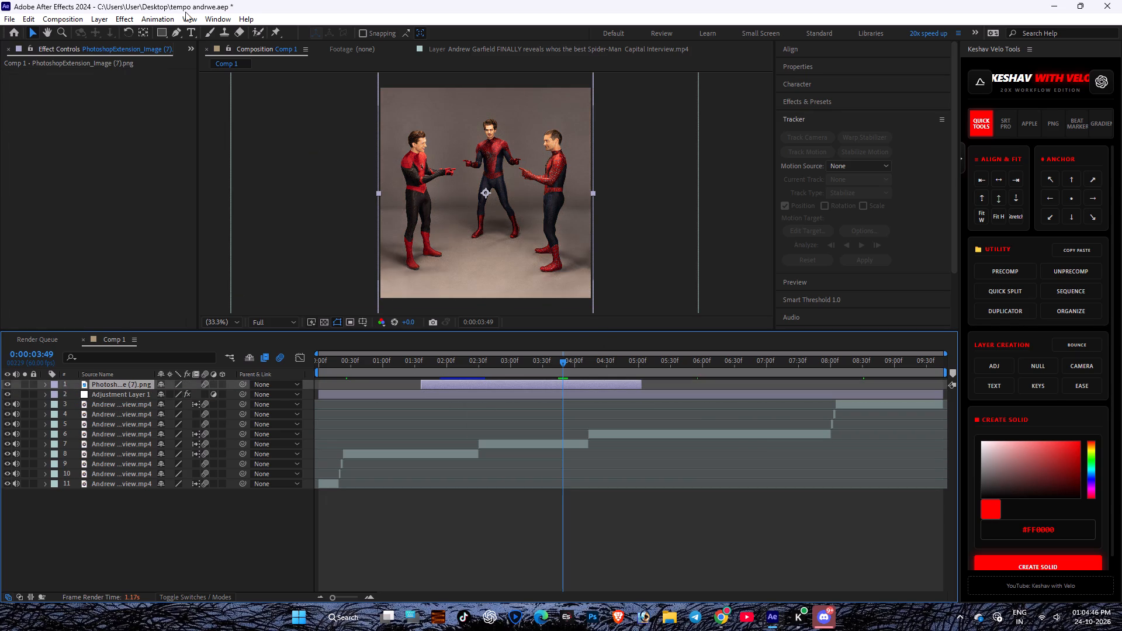
pyautogui.click(171, 18)
pyautogui.click(186, 60)
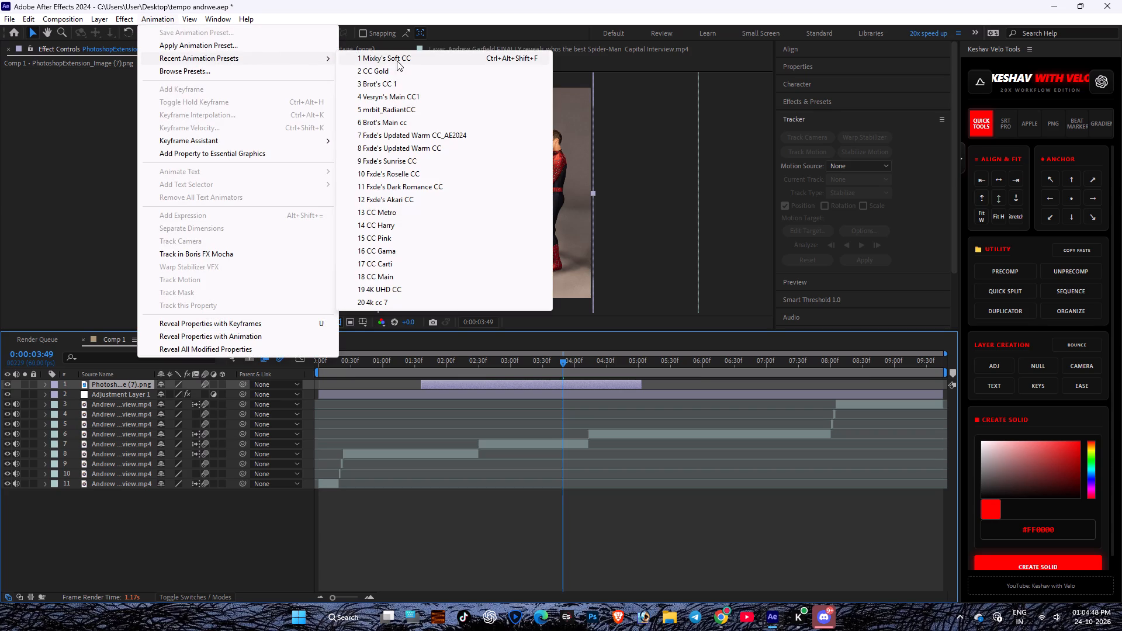
pyautogui.click(406, 54)
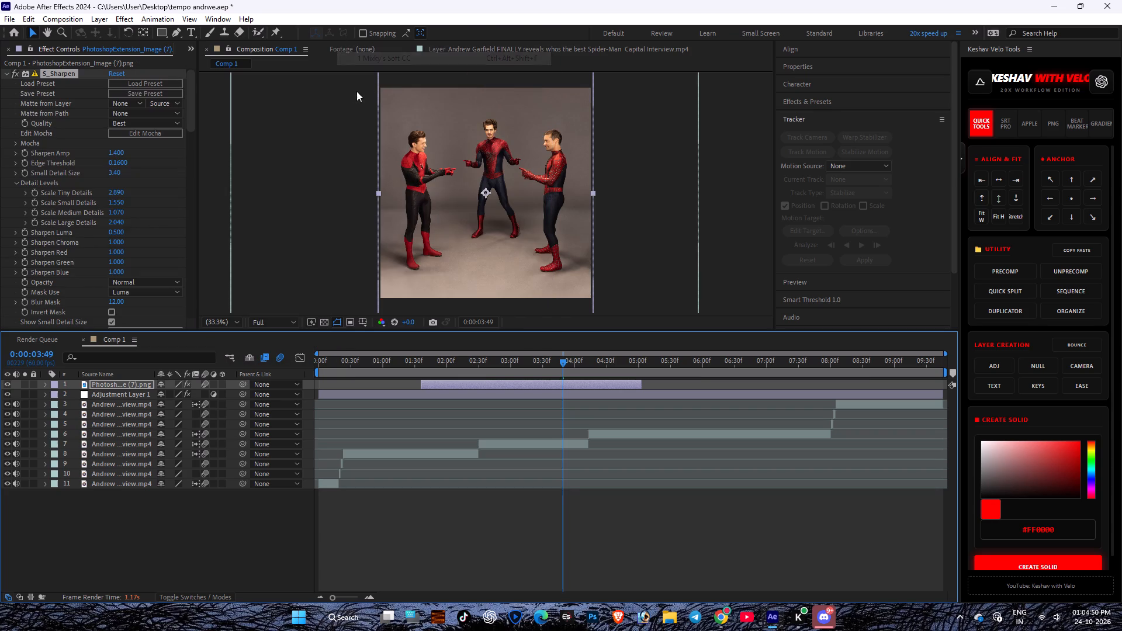
pyautogui.click(8, 77)
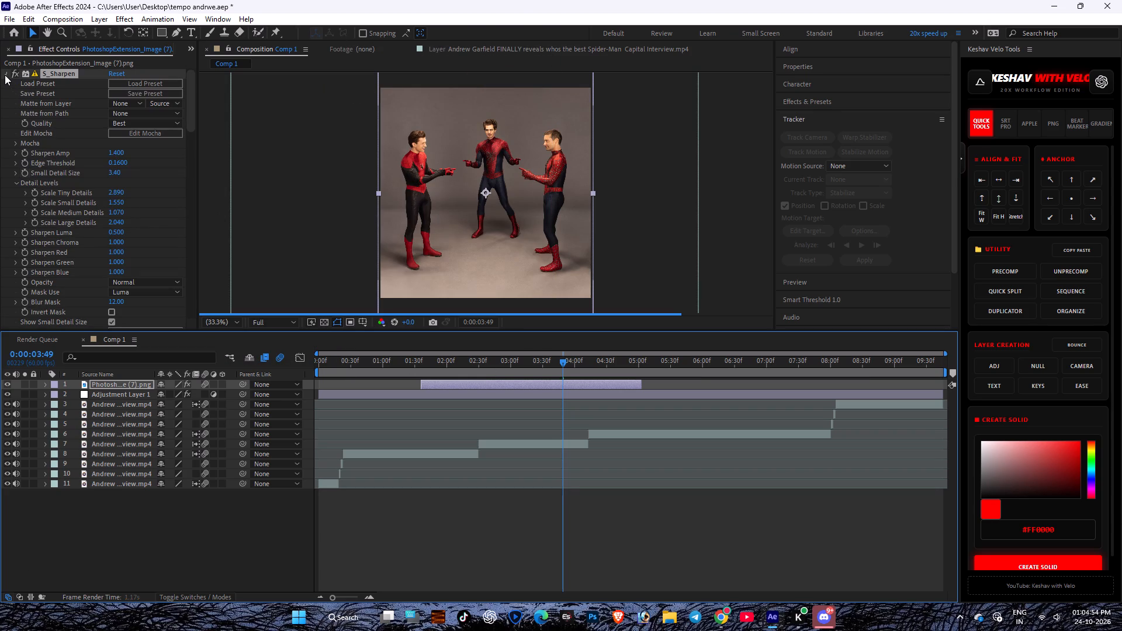
pyautogui.click(5, 75)
pyautogui.click(5, 75)
pyautogui.click(62, 154)
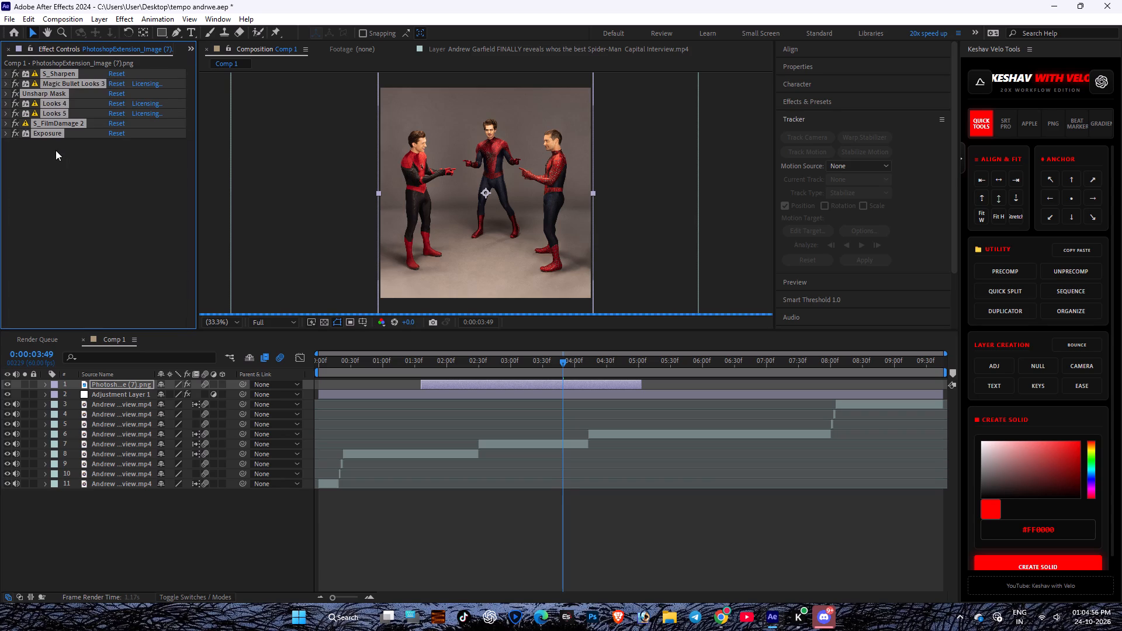
pyautogui.moveTo(8, 157); pyautogui.dragTo(0, 630, button='right')
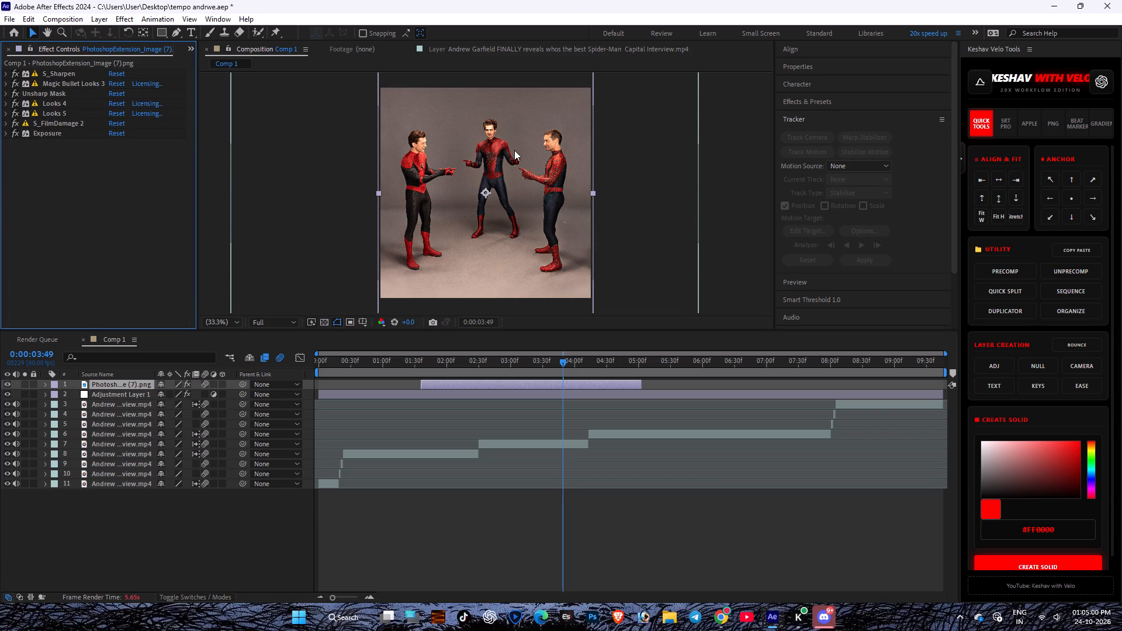
# Examine the three Spider-Man figures up close, comparing the image with S_Sharpen off and on.
pyautogui.scroll(1, 501, 150)
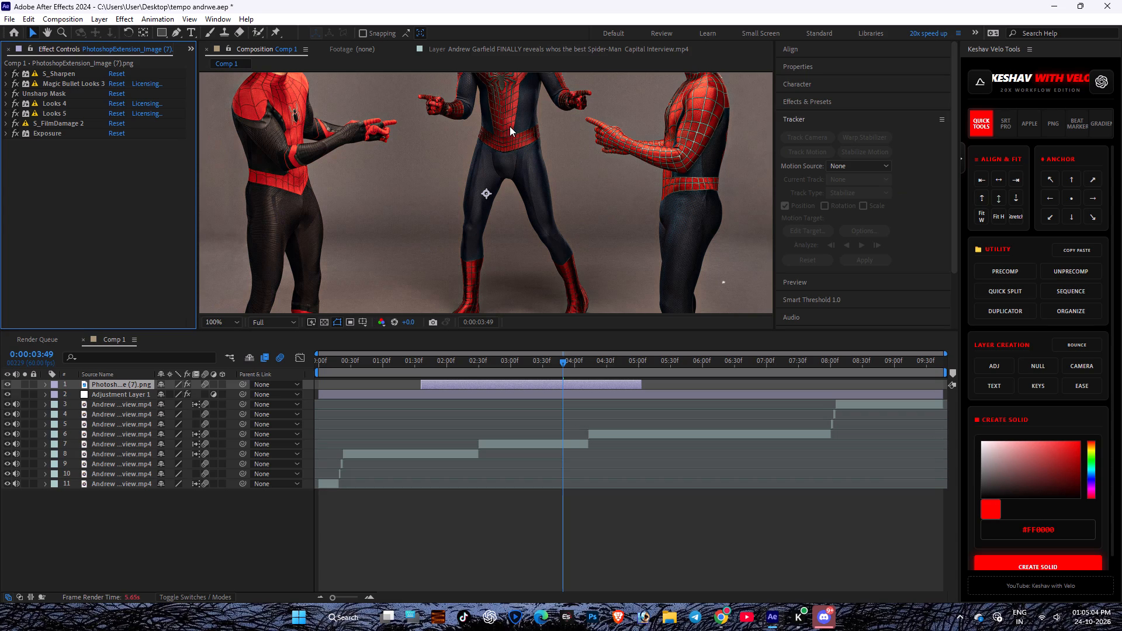
pyautogui.moveTo(510, 126); pyautogui.dragTo(507, 240, button='middle')
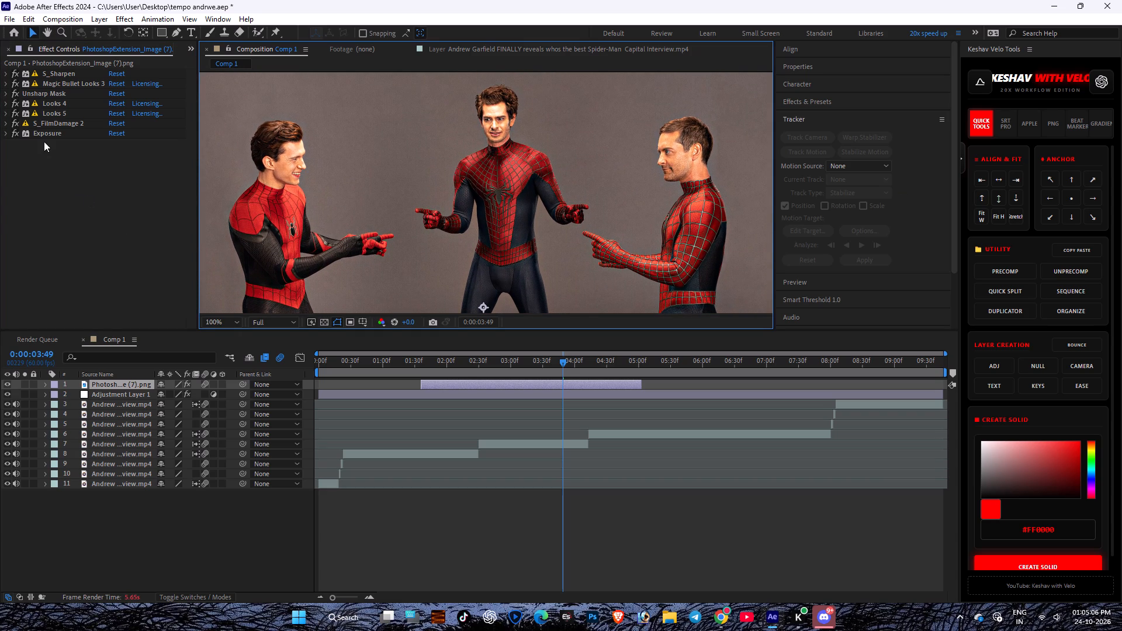
pyautogui.scroll(-1, 483, 161)
pyautogui.scroll(-1, 508, 216)
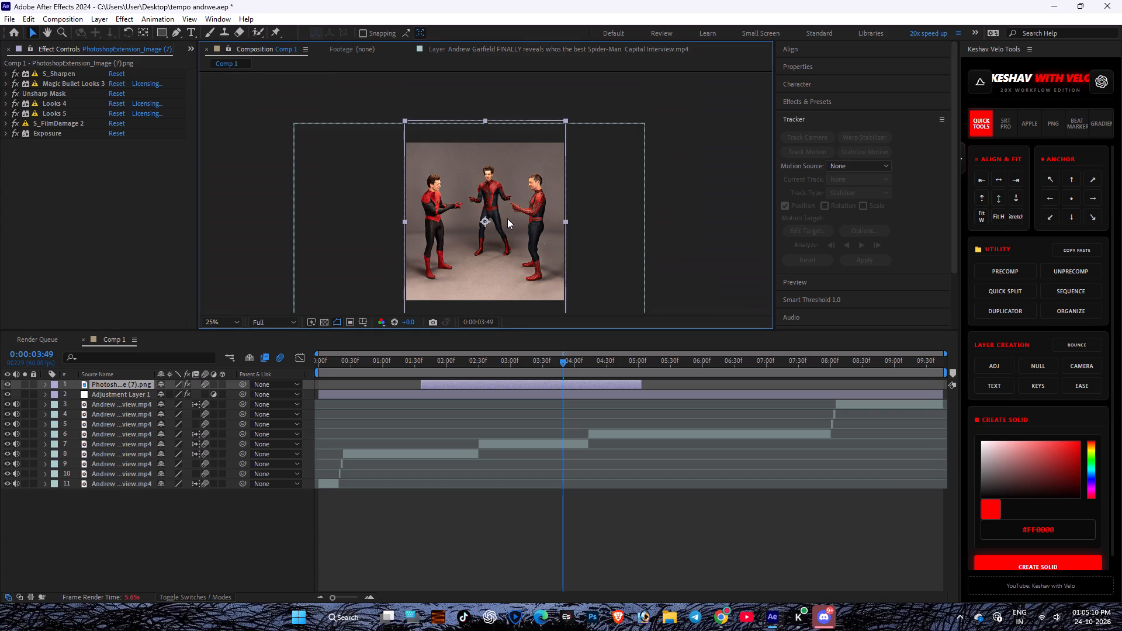
pyautogui.scroll(2, 451, 223)
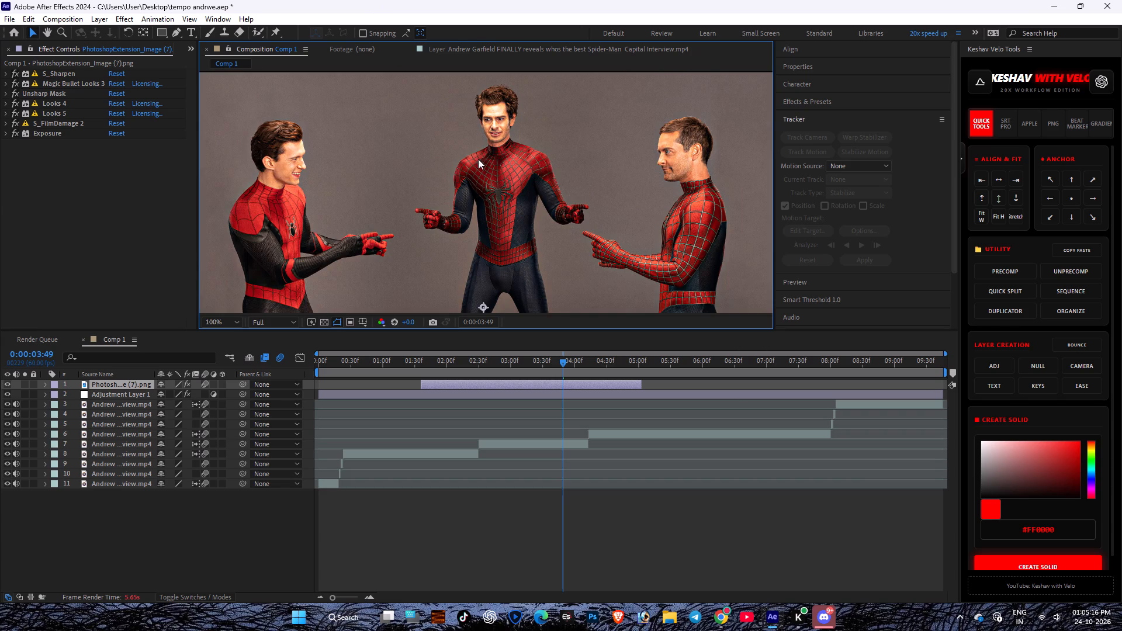
pyautogui.moveTo(438, 161); pyautogui.dragTo(473, 158, button='middle')
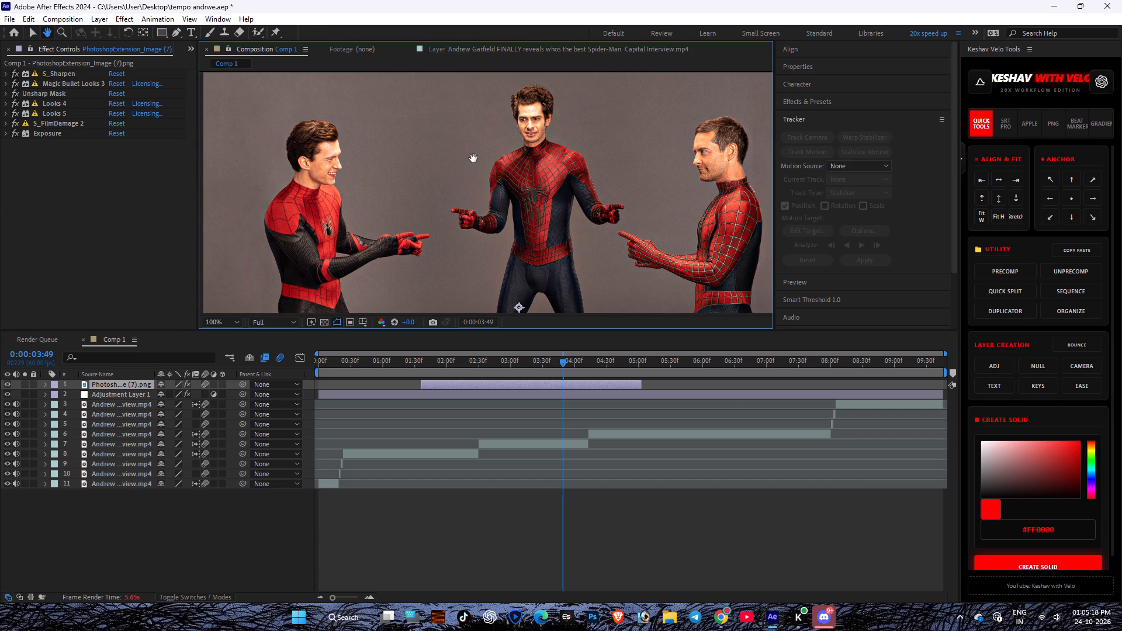
pyautogui.moveTo(473, 158); pyautogui.dragTo(476, 143, button='middle')
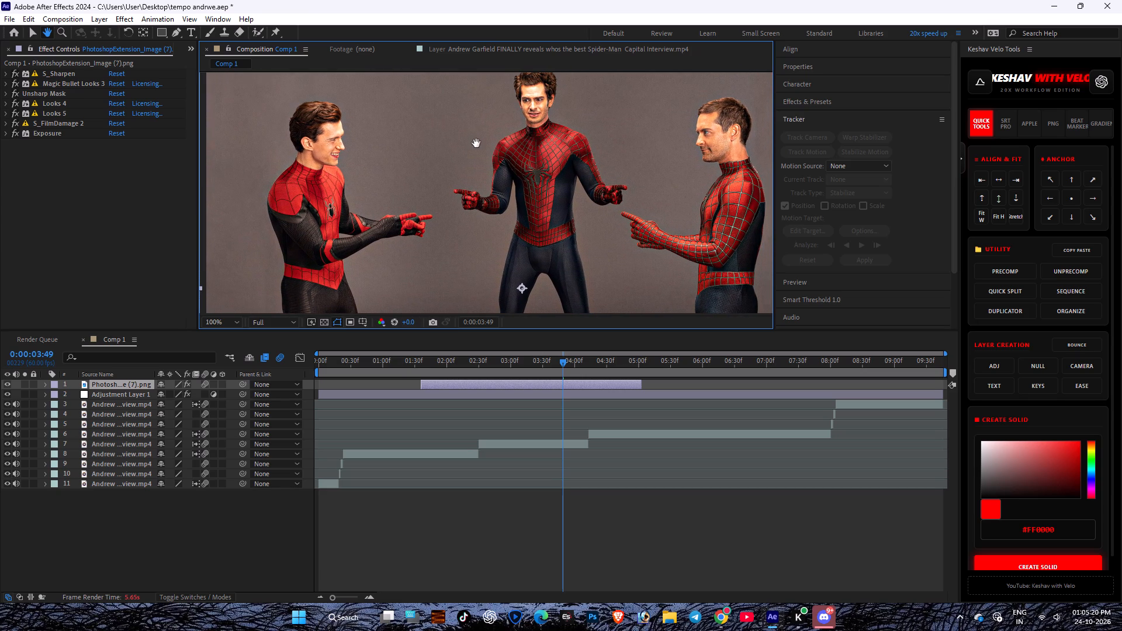
pyautogui.moveTo(476, 143); pyautogui.dragTo(476, 146, button='middle')
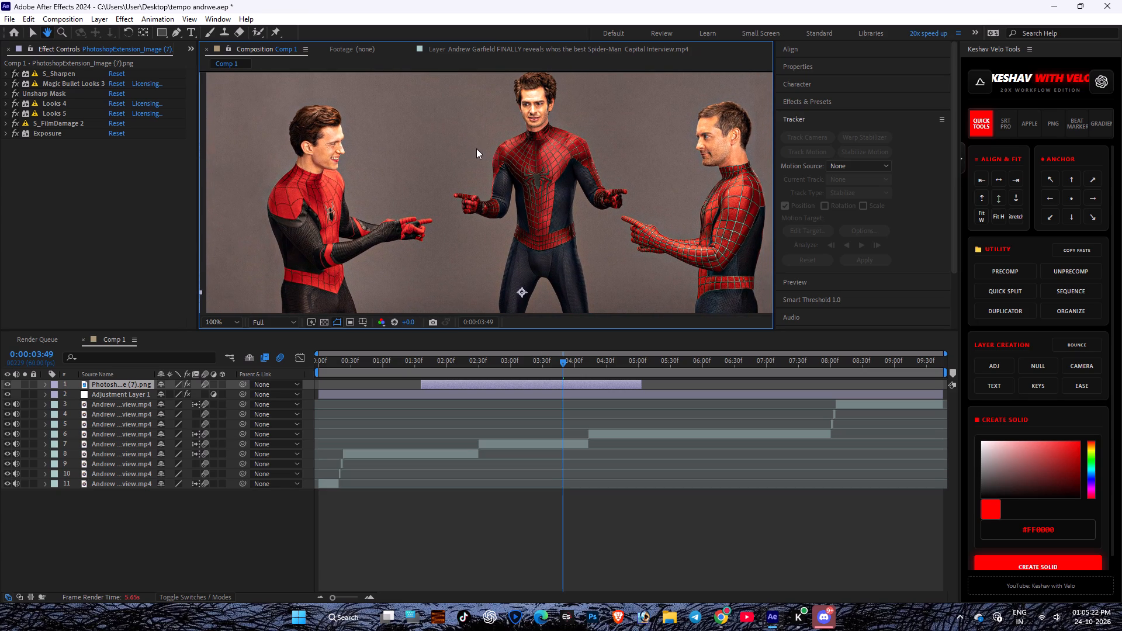
pyautogui.moveTo(587, 115); pyautogui.dragTo(570, 161, button='middle')
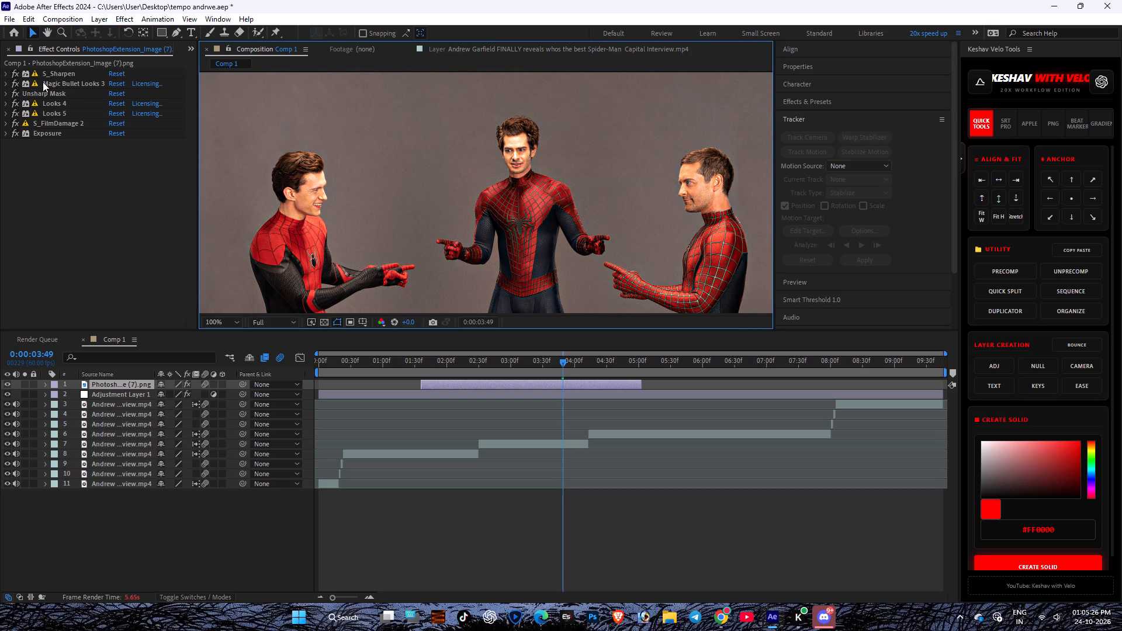
pyautogui.click(16, 70)
pyautogui.scroll(1, 16, 70)
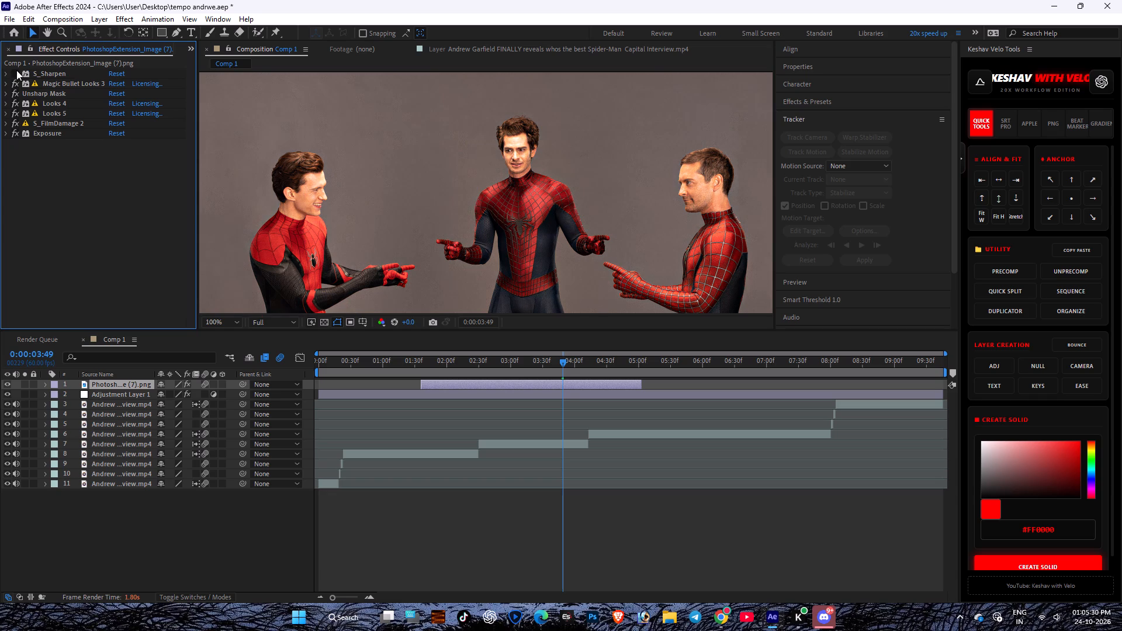
pyautogui.click(16, 70)
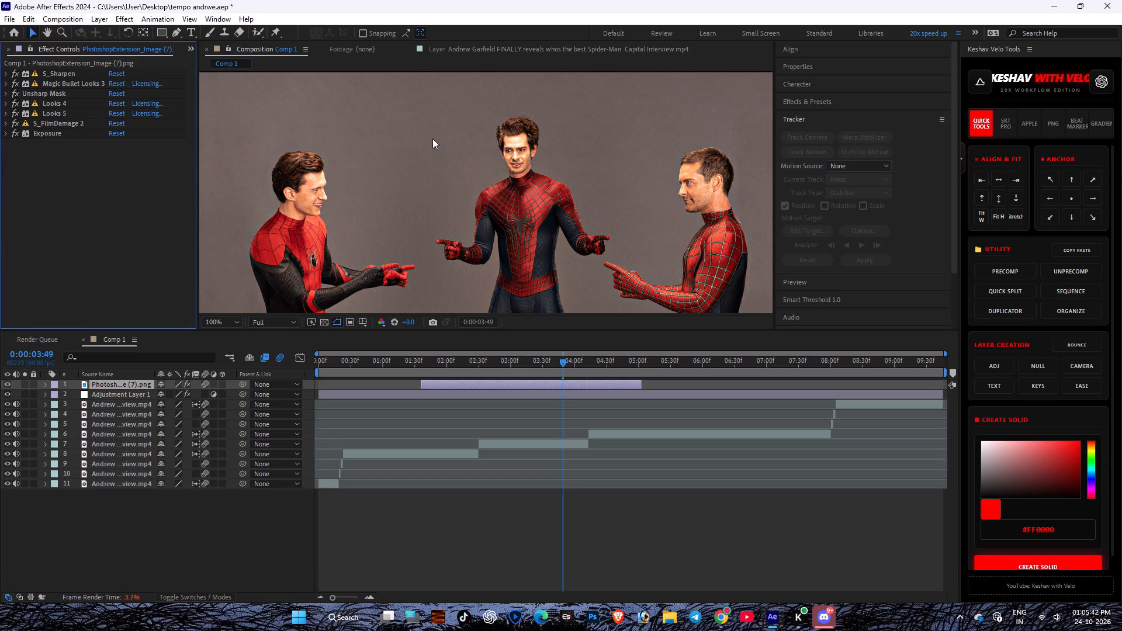
# Disable the S_Sharpen effect on the Spider-Man PNG layer.
pyautogui.scroll(-1, 435, 179)
pyautogui.click(234, 319)
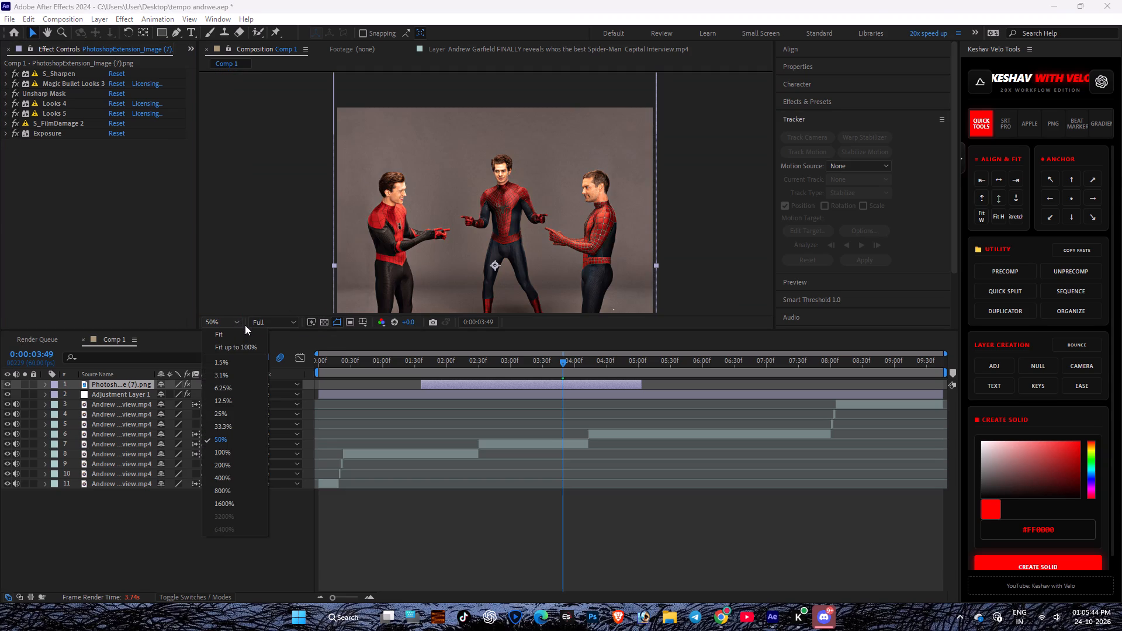
pyautogui.click(245, 325)
pyautogui.click(227, 321)
pyautogui.click(234, 339)
pyautogui.click(266, 522)
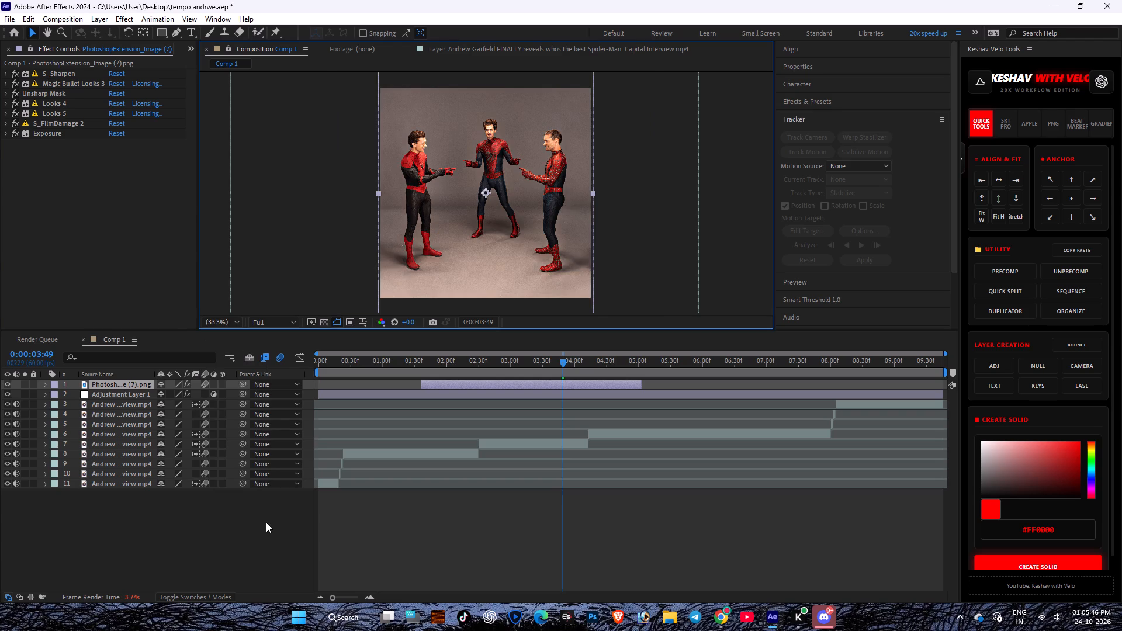
pyautogui.click(18, 74)
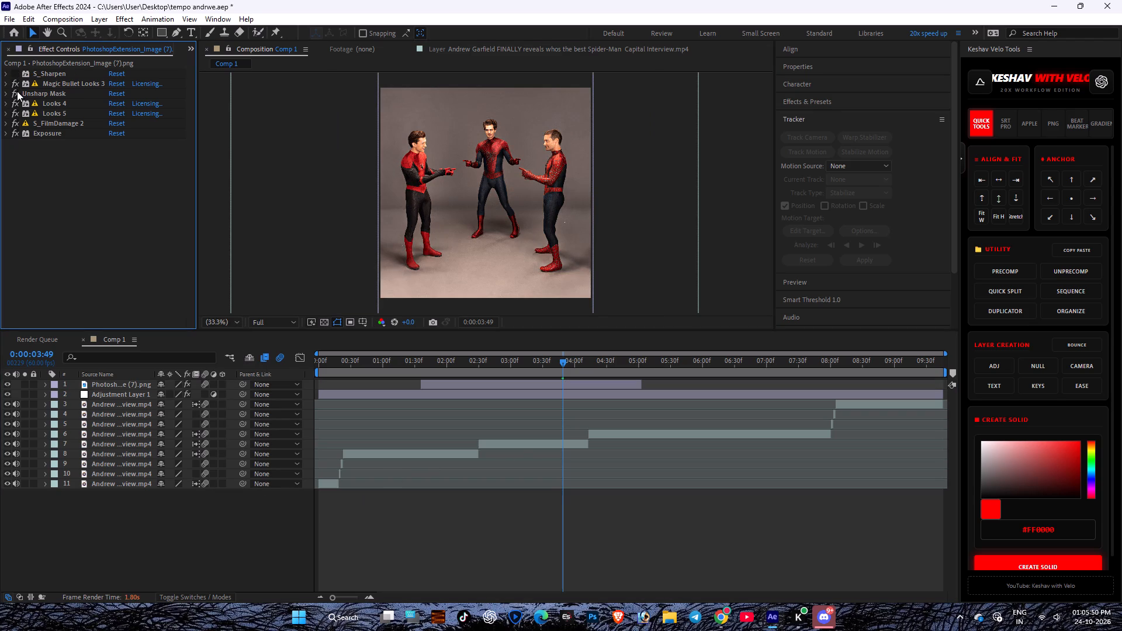
# Compare the Spider-Man PNG with Unsharp Mask off and on, leaving the effect enabled and the whole composition in view.
pyautogui.click(17, 91)
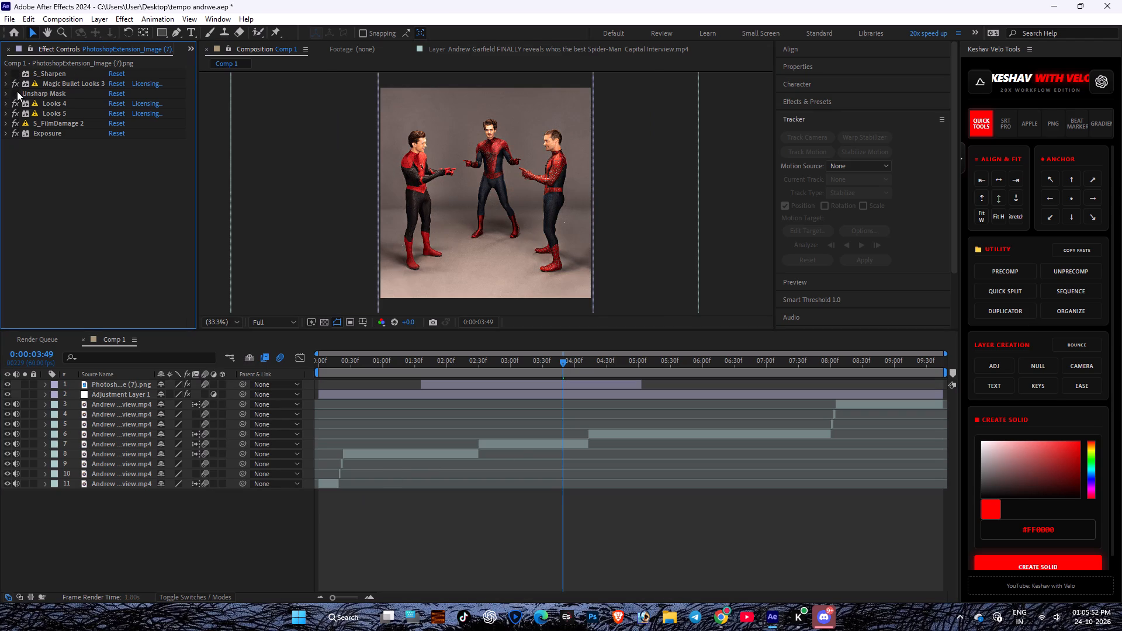
pyautogui.click(17, 91)
pyautogui.click(17, 91)
pyautogui.scroll(2, 419, 120)
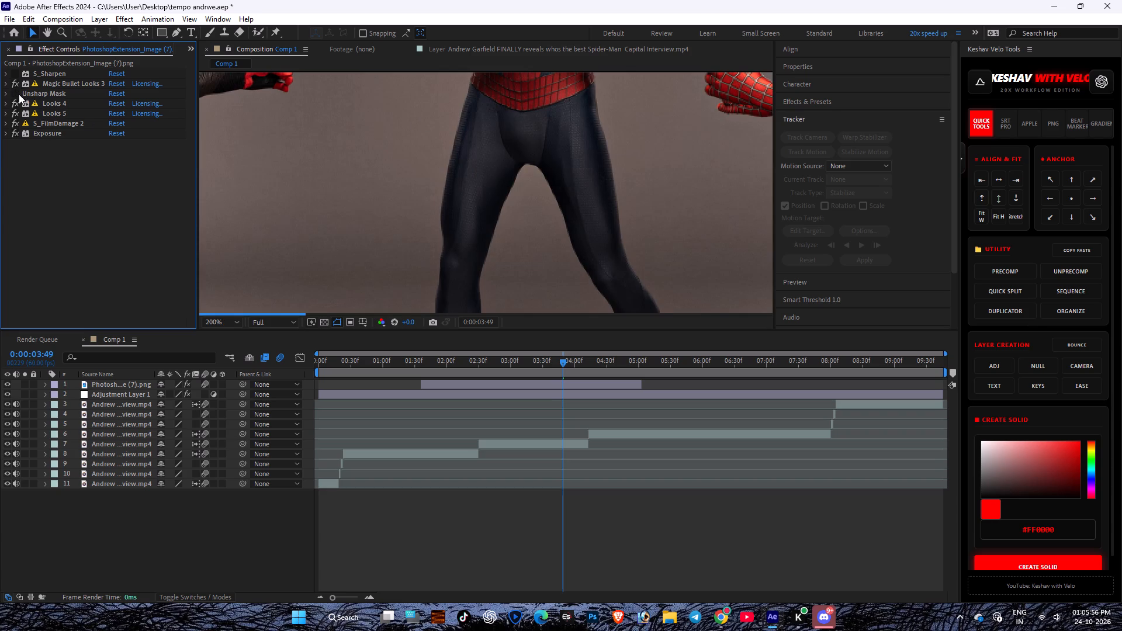
pyautogui.click(16, 94)
pyautogui.click(16, 94)
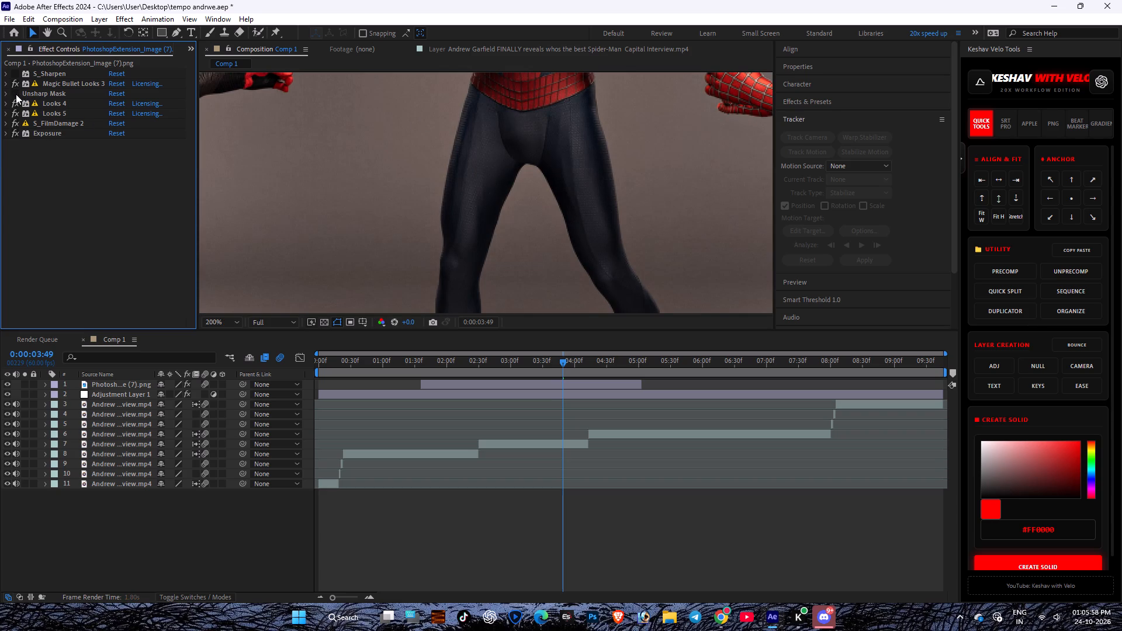
pyautogui.click(16, 94)
pyautogui.scroll(-2, 552, 183)
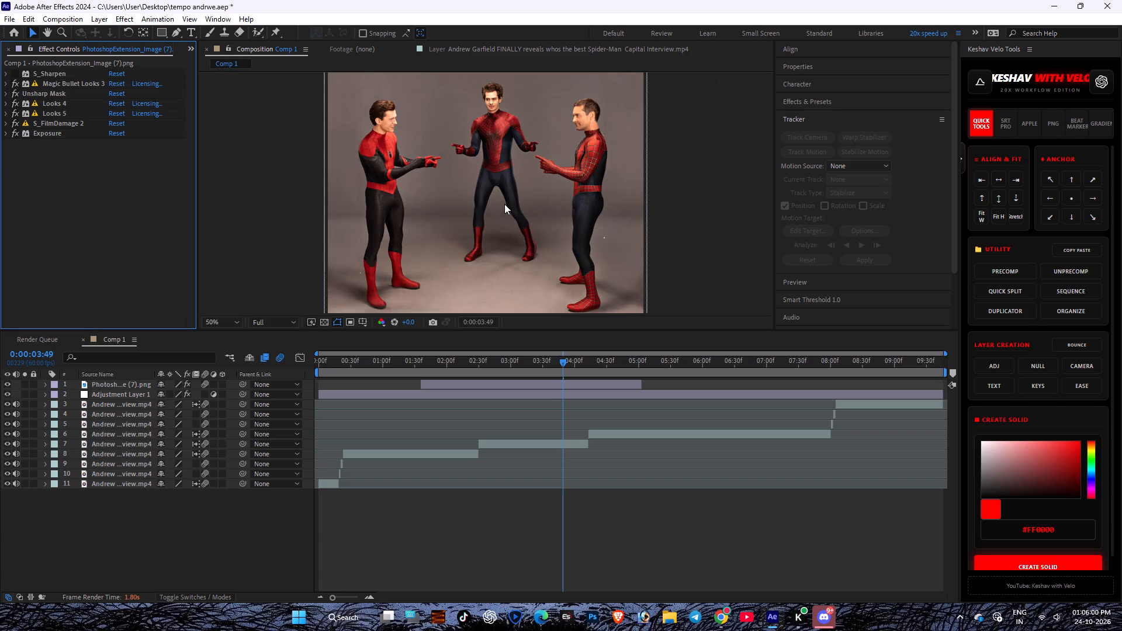
pyautogui.click(242, 317)
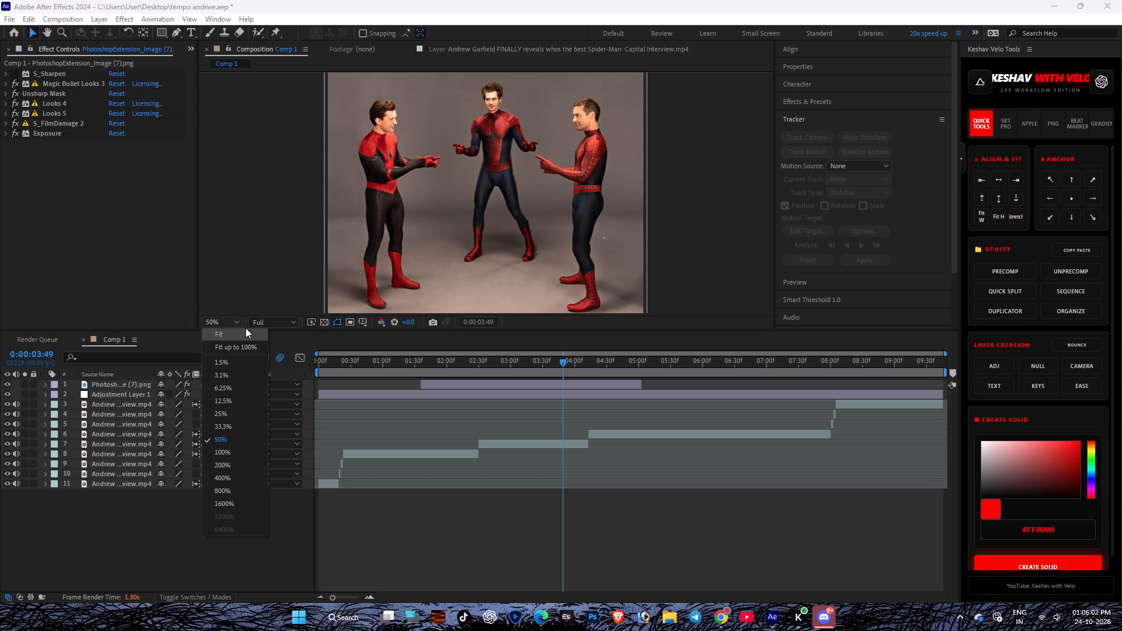
pyautogui.click(245, 328)
pyautogui.click(220, 521)
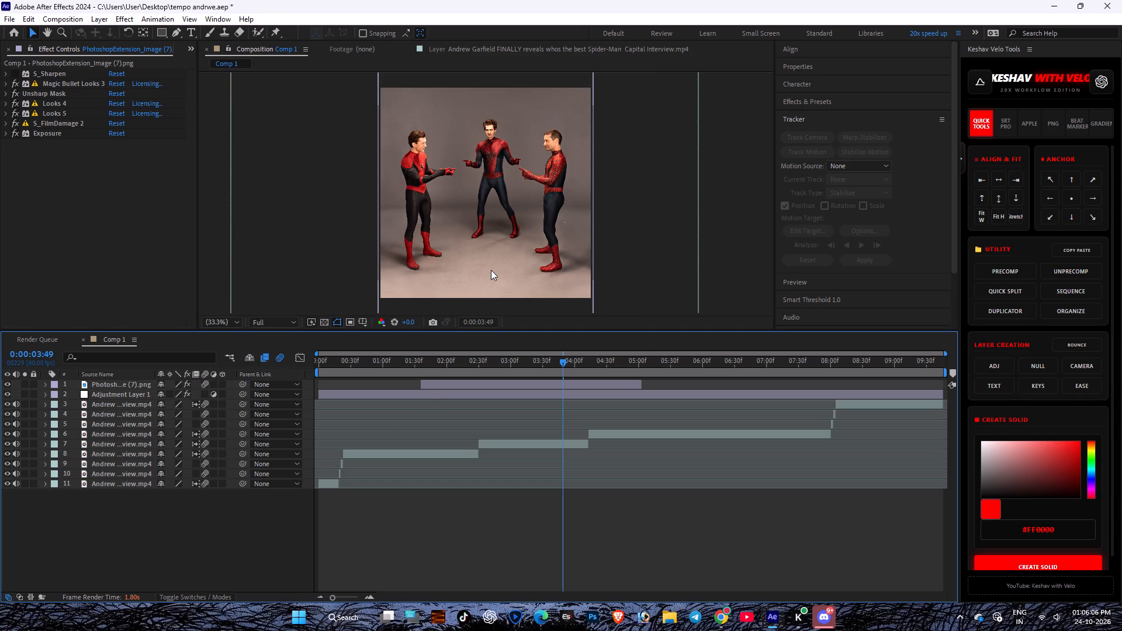
# Save the project.
pyautogui.hotkey('ctrl', 's')
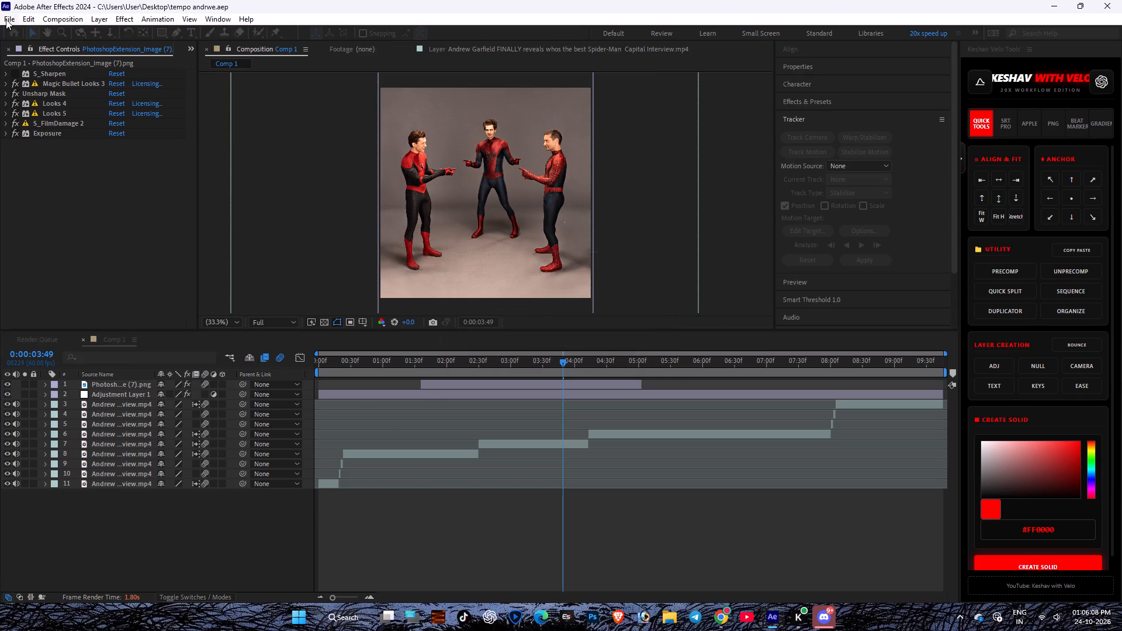
# Add Comp 1 to the Render Queue for export.
pyautogui.click(9, 17)
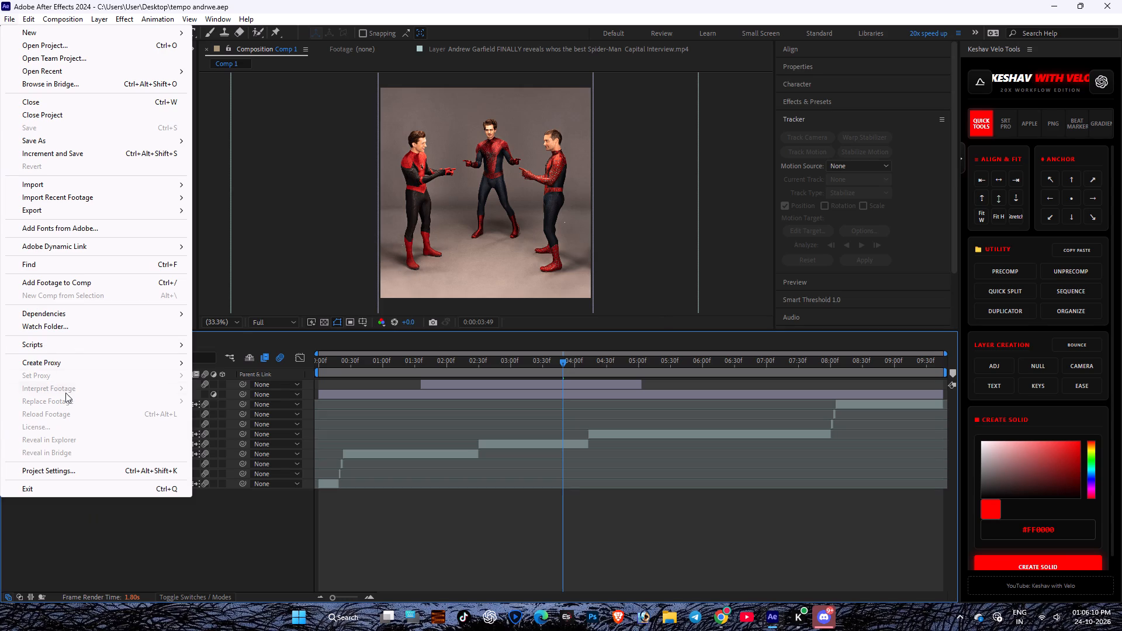
pyautogui.click(65, 216)
pyautogui.click(283, 217)
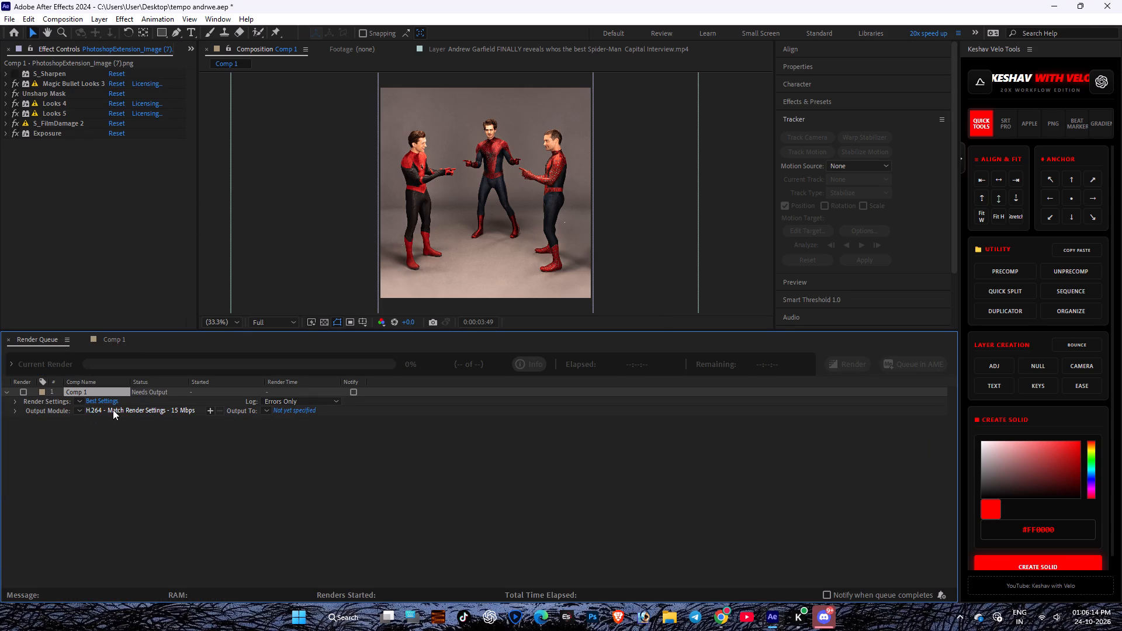
# Inspect the H.264 output module's post-render, depth, color and encoding performance options, then close them without applying changes.
pyautogui.click(113, 410)
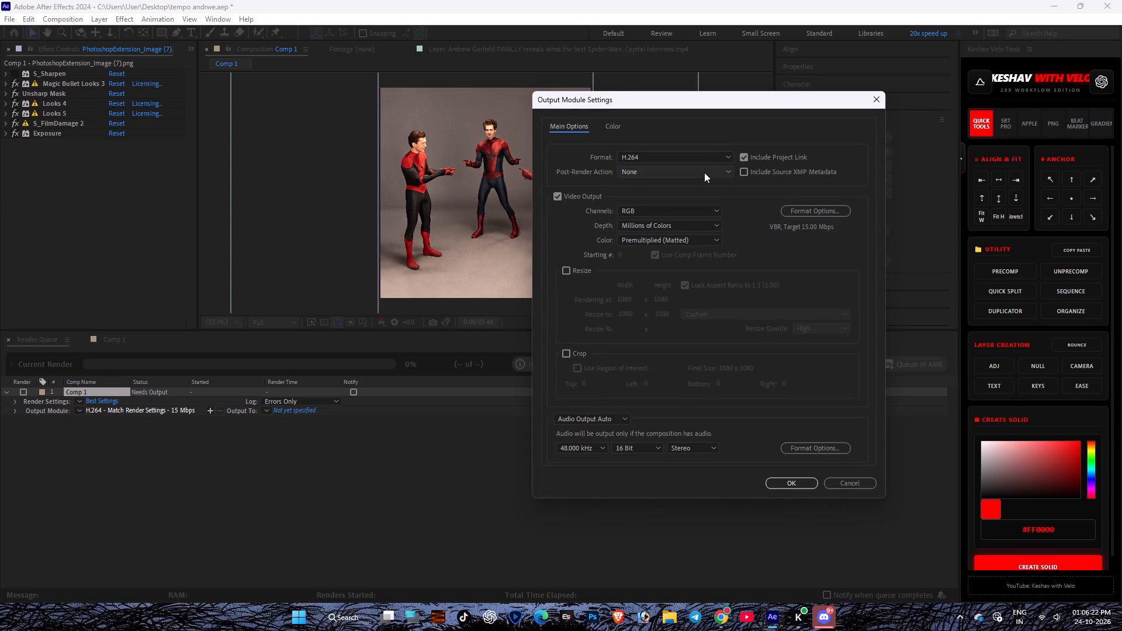
pyautogui.click(704, 172)
pyautogui.click(759, 193)
pyautogui.click(653, 220)
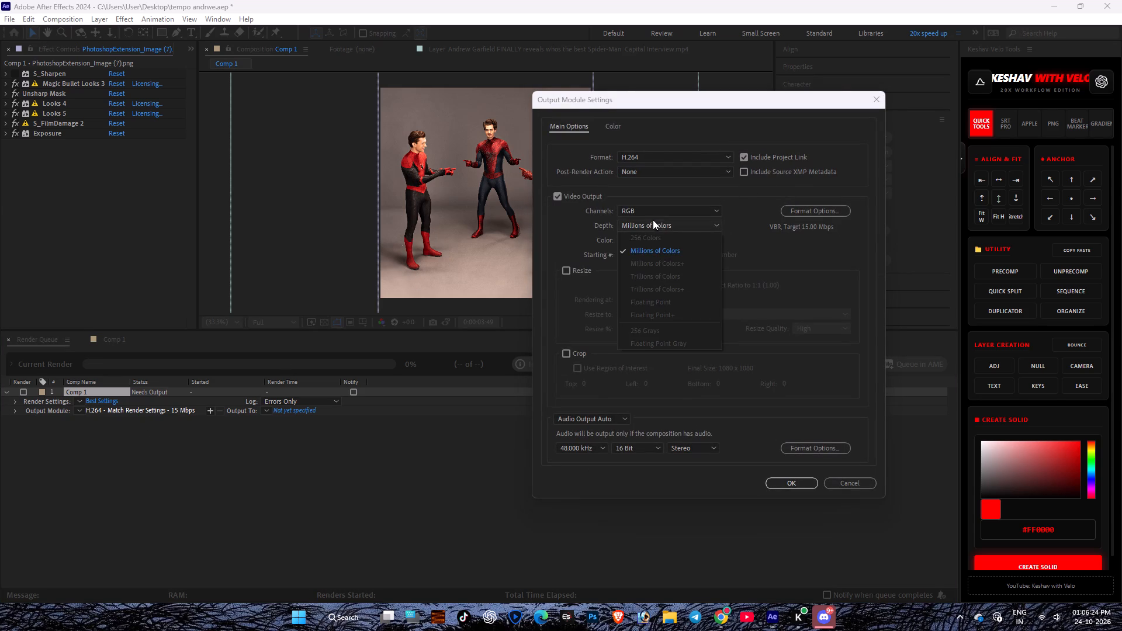
pyautogui.click(669, 201)
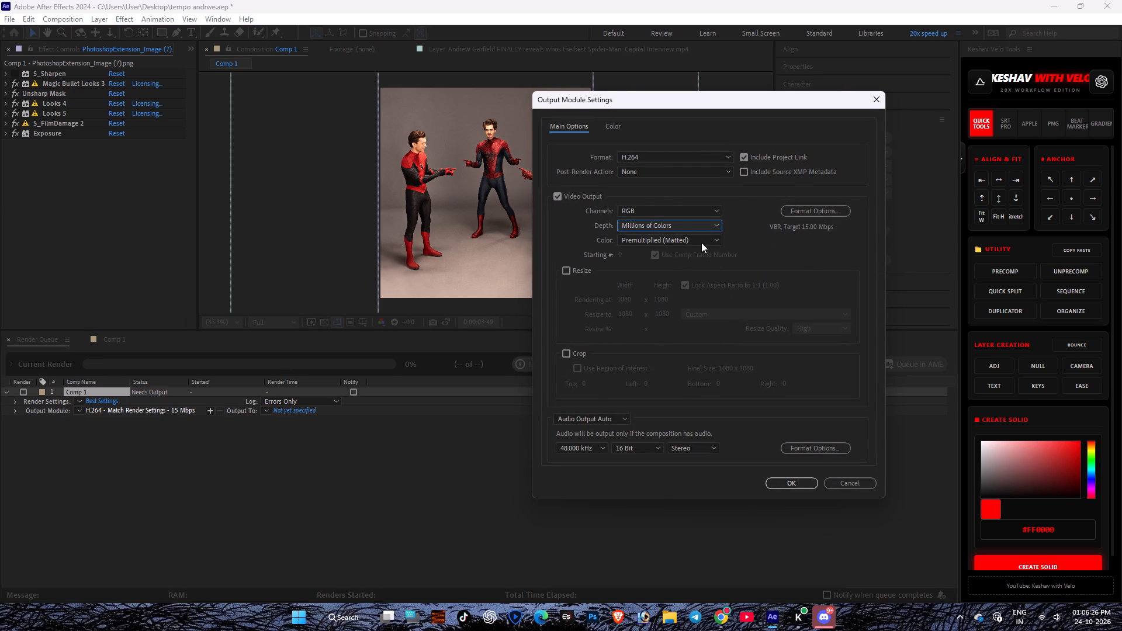
pyautogui.click(669, 242)
pyautogui.click(669, 242)
pyautogui.click(812, 212)
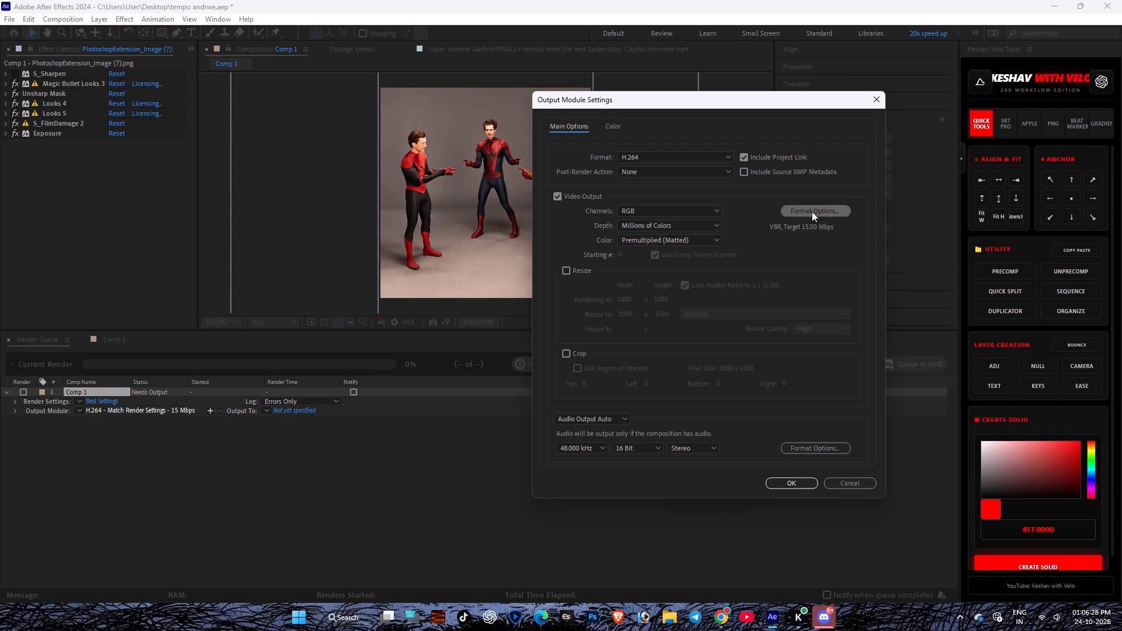
pyautogui.click(580, 219)
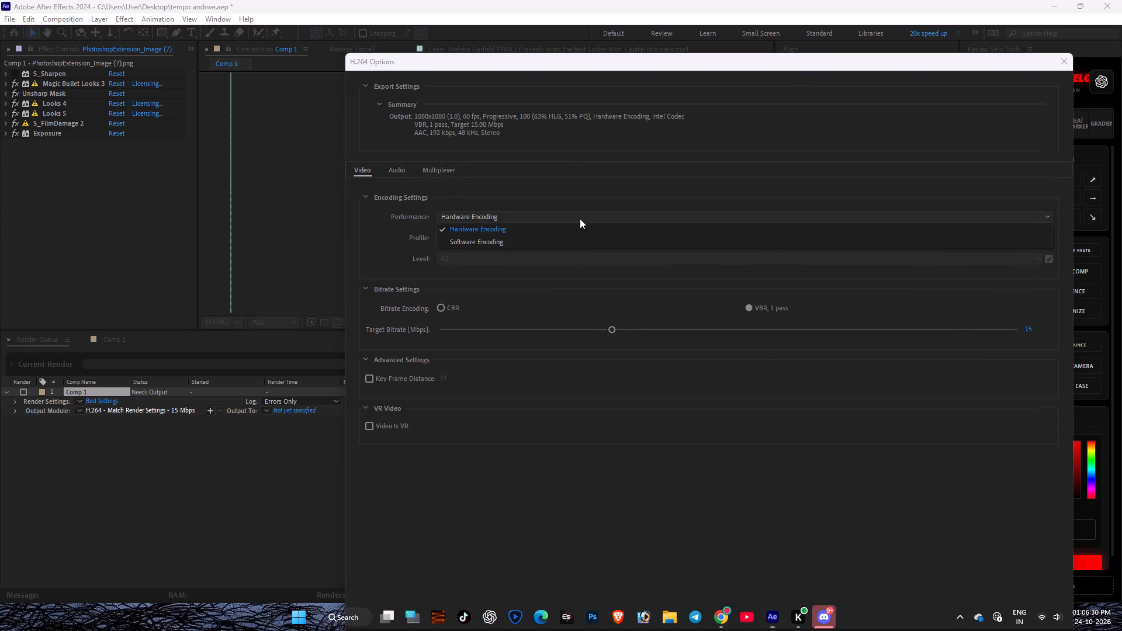
pyautogui.moveTo(838, 194); pyautogui.dragTo(850, 194)
pyautogui.click(1061, 66)
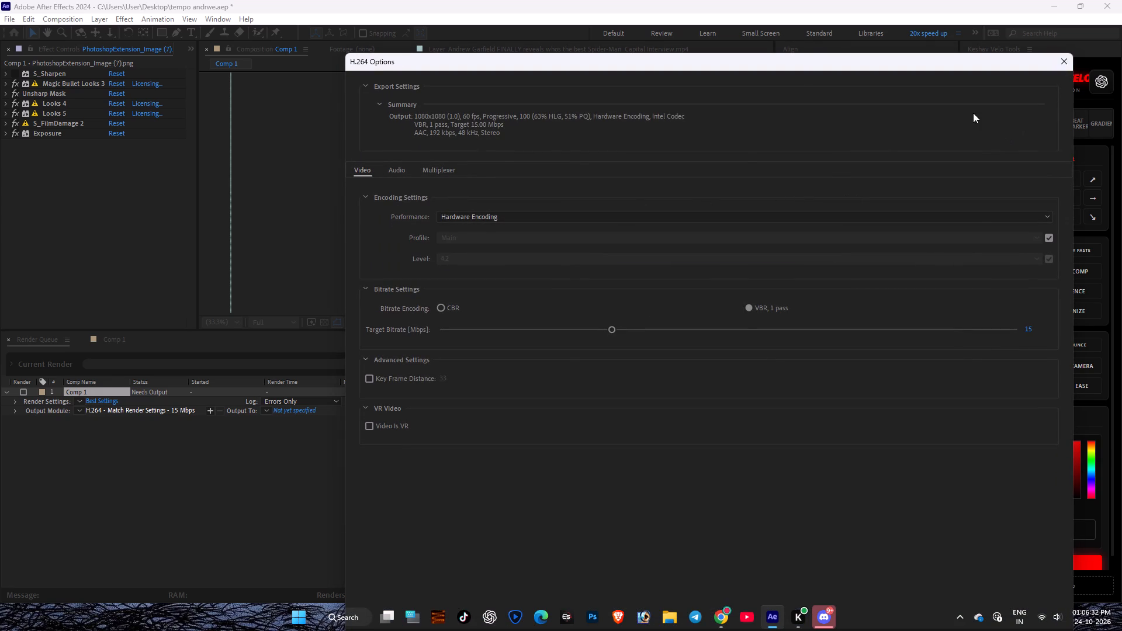
pyautogui.click(877, 108)
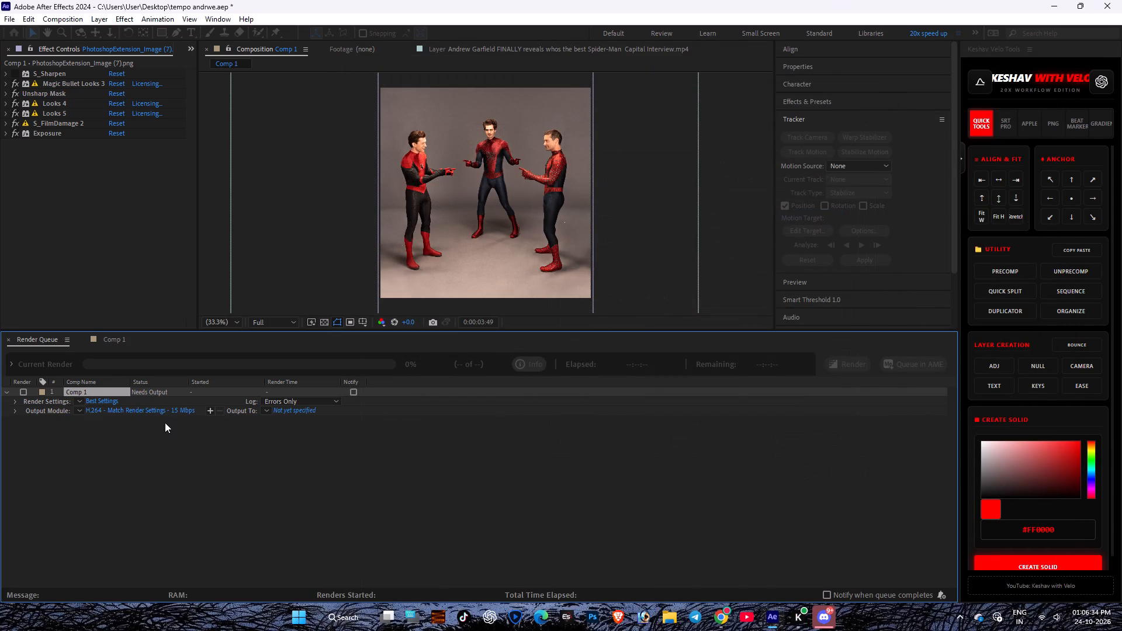
# Set Comp 1's output module format to QuickTime.
pyautogui.click(95, 408)
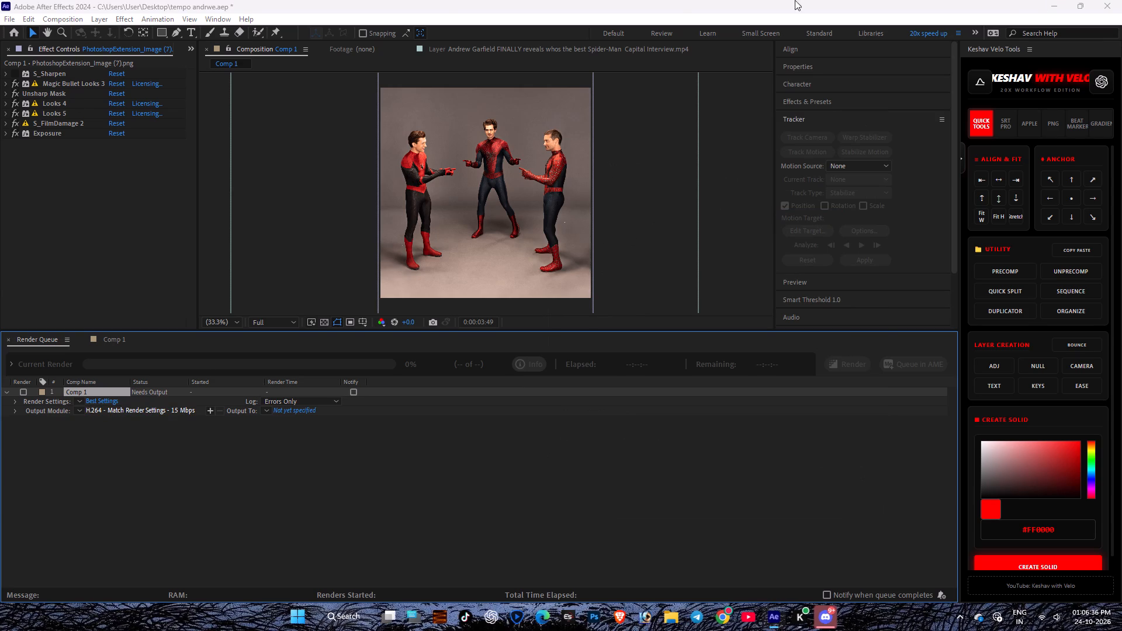
pyautogui.click(137, 408)
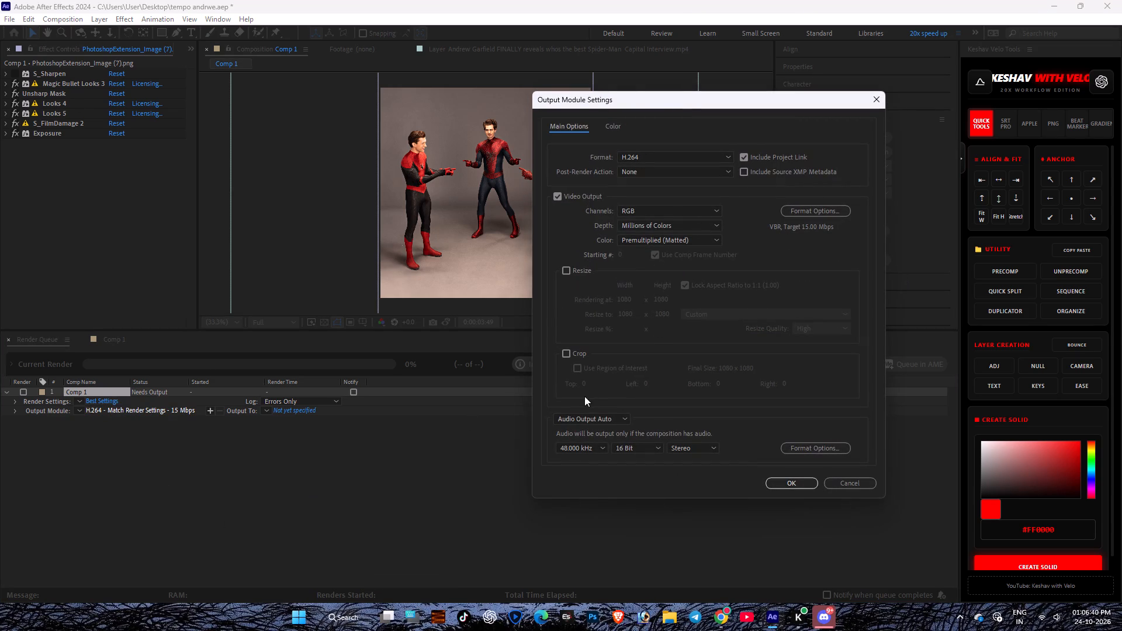
pyautogui.click(654, 164)
pyautogui.click(651, 155)
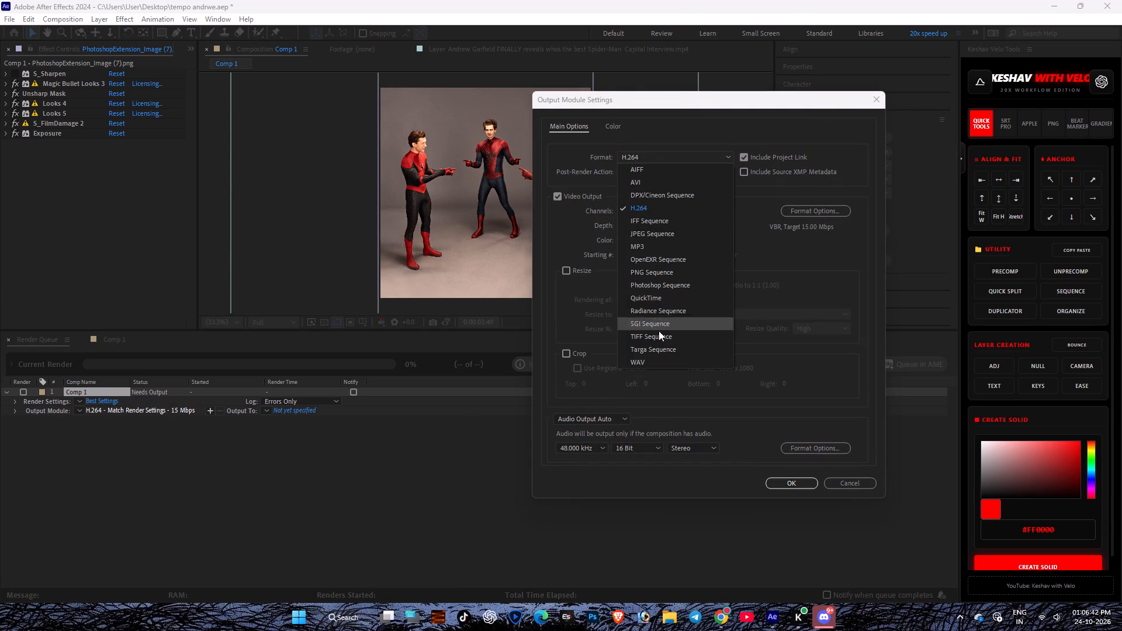
pyautogui.click(685, 297)
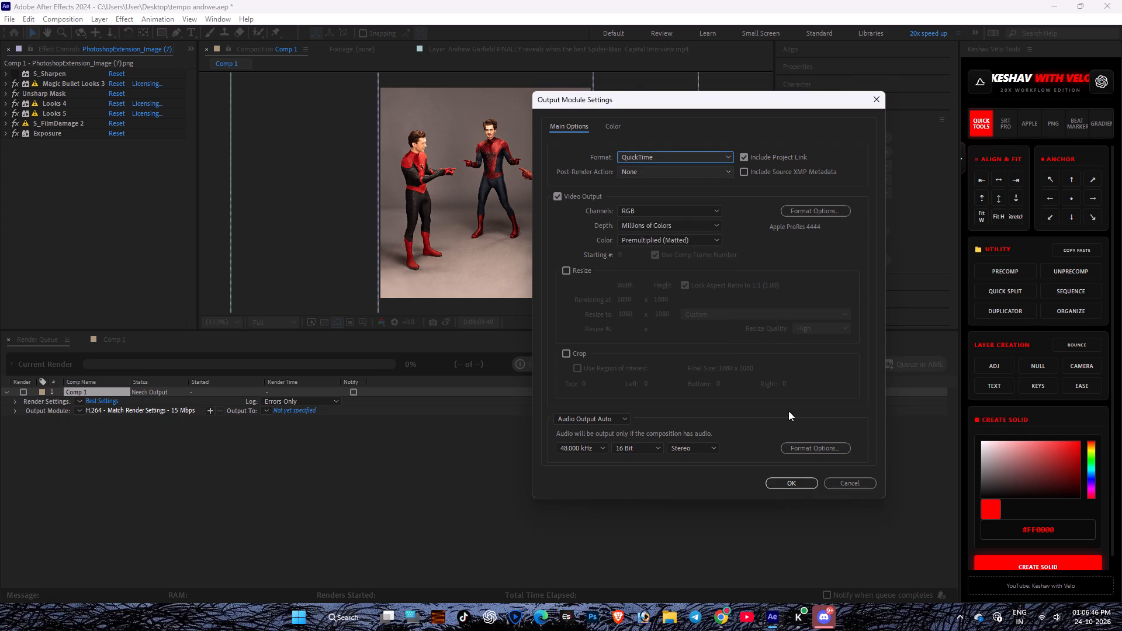
pyautogui.click(792, 481)
# Set the render output to save as Comp 1.mov on the Desktop.
pyautogui.click(293, 412)
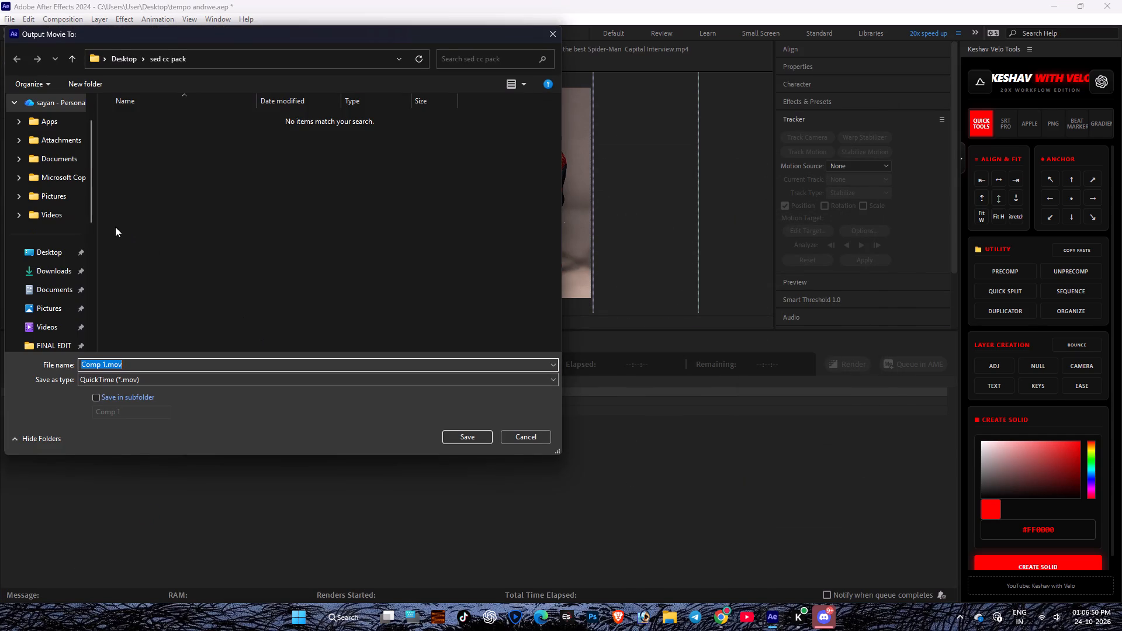
pyautogui.click(27, 251)
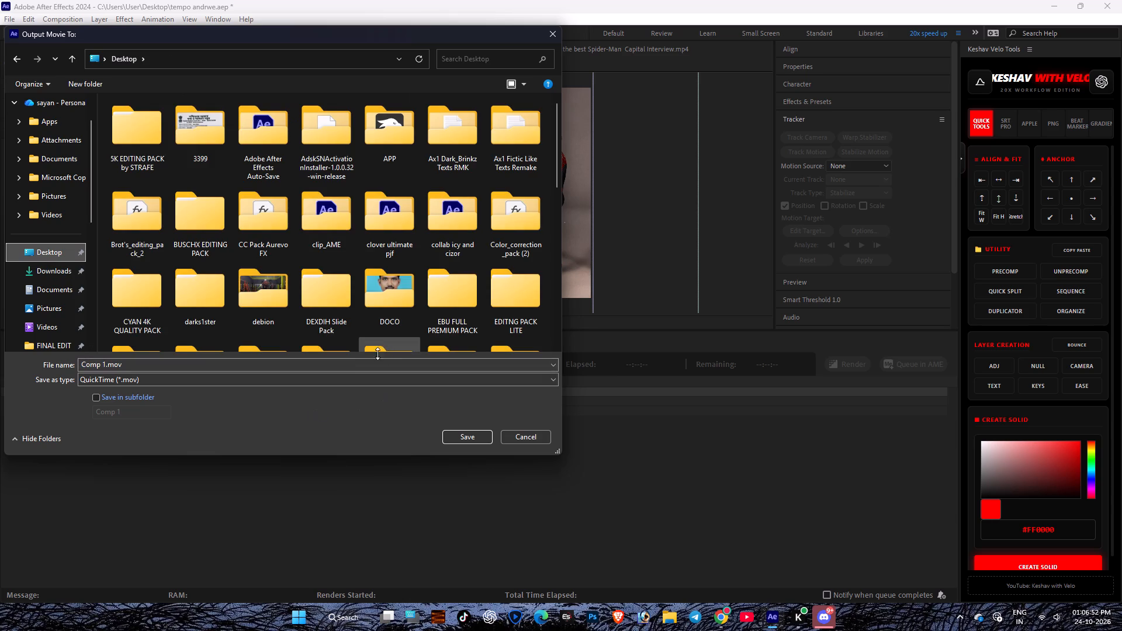
pyautogui.click(447, 442)
# Start rendering the queued Comp 1.
pyautogui.click(847, 363)
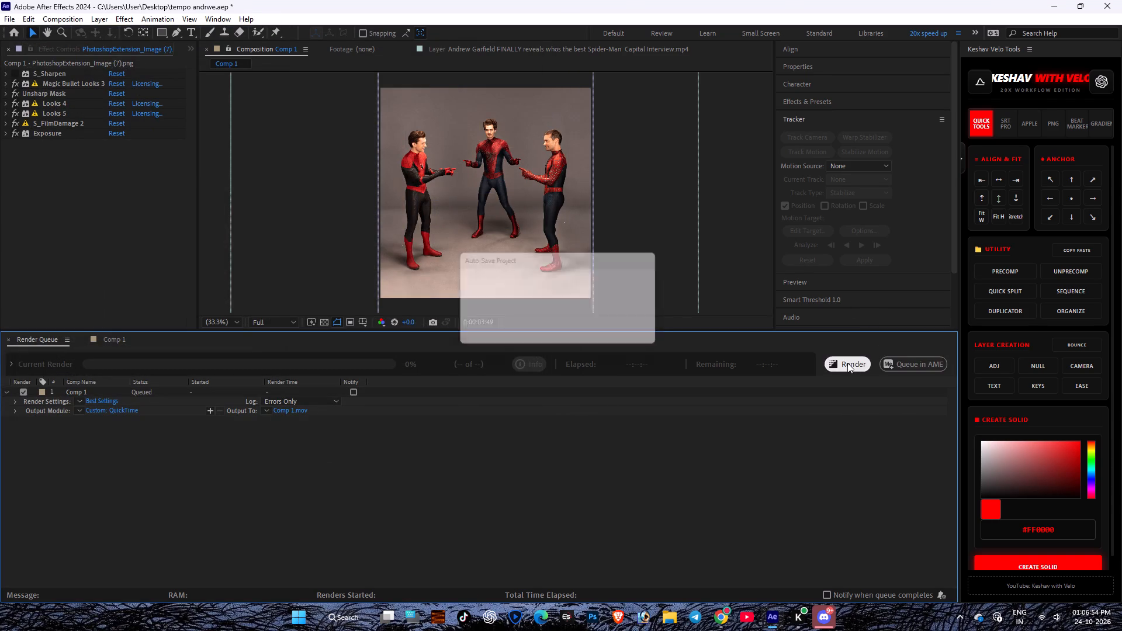
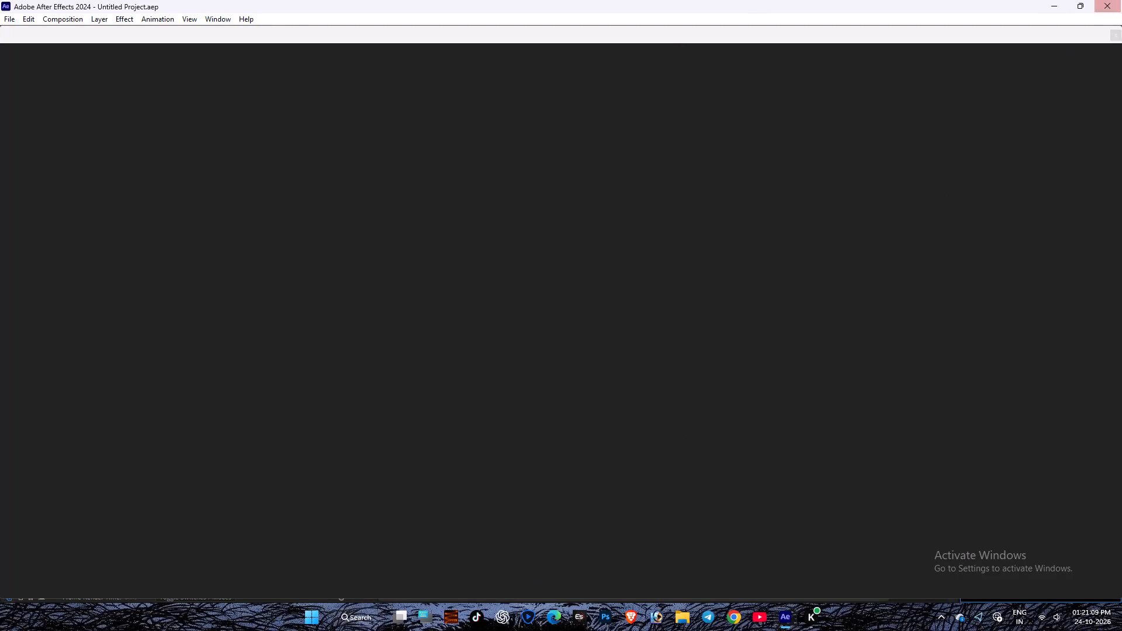
# Open the recent project tempo andrwe.
pyautogui.scroll(-4, 349, 523)
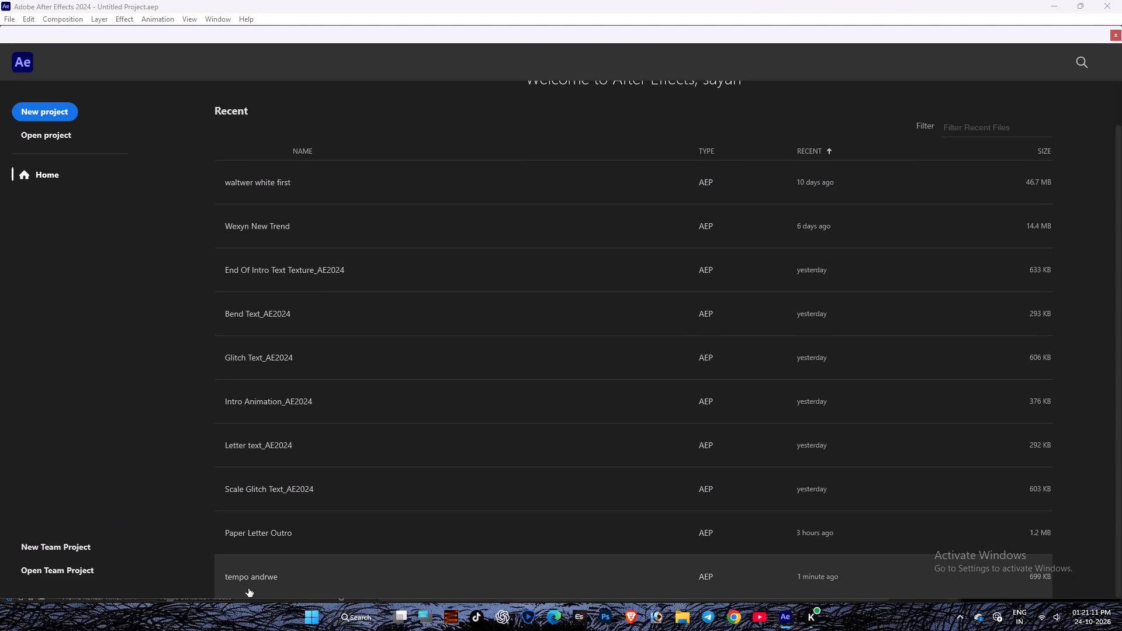
pyautogui.click(243, 576)
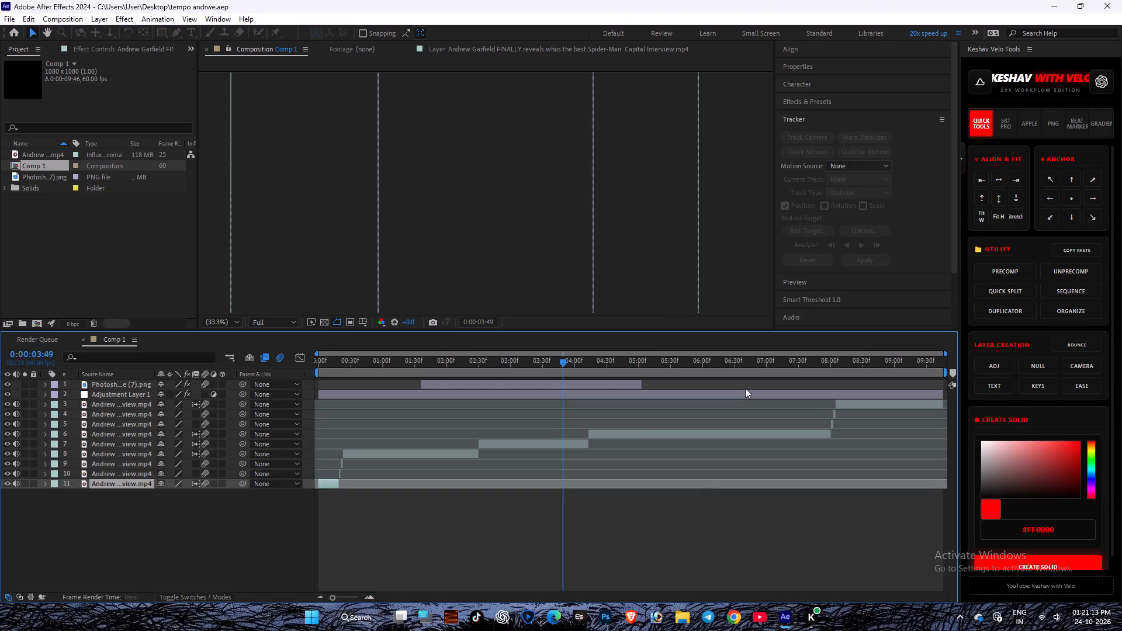
# Show Adjustment Layer 1's effect controls and collapse every effect to its heading.
pyautogui.click(96, 396)
pyautogui.click(127, 50)
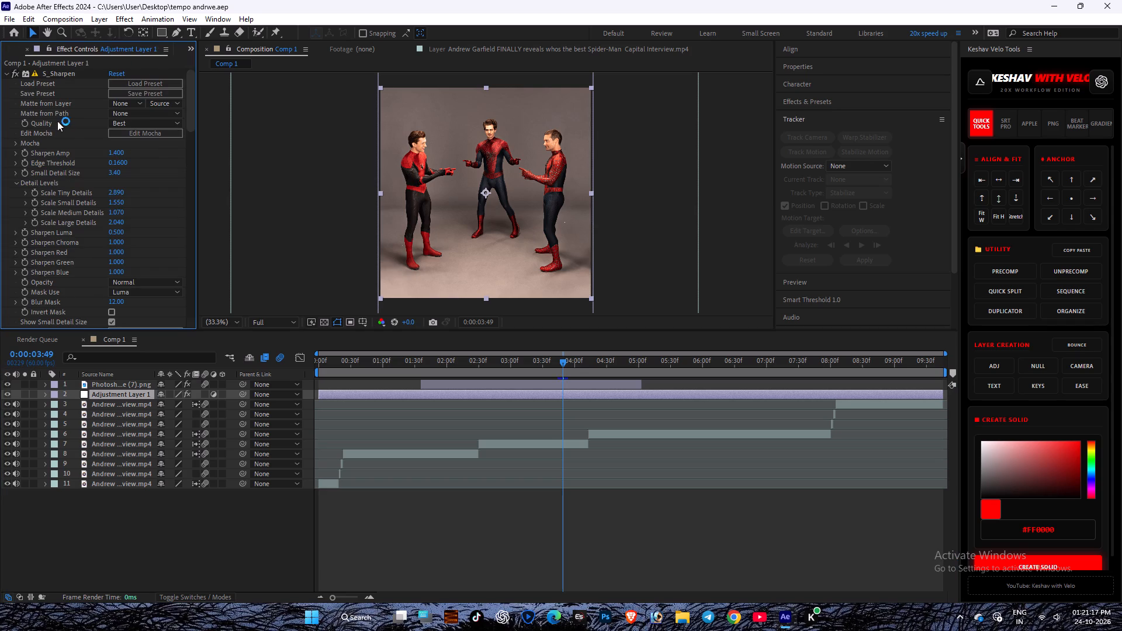
pyautogui.click(4, 74)
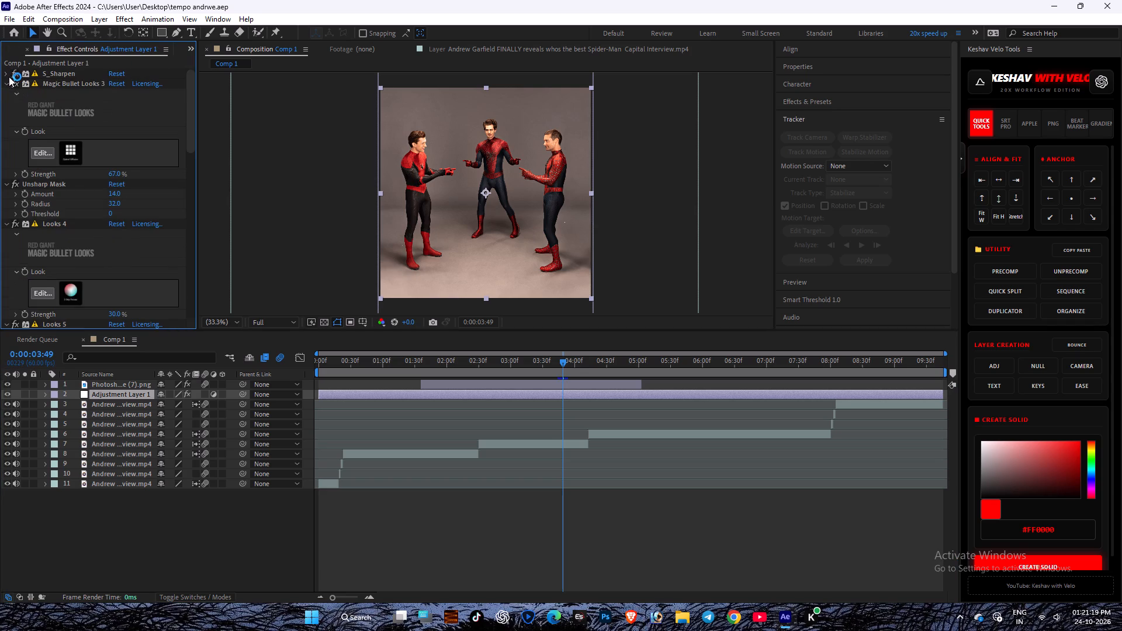
pyautogui.click(7, 81)
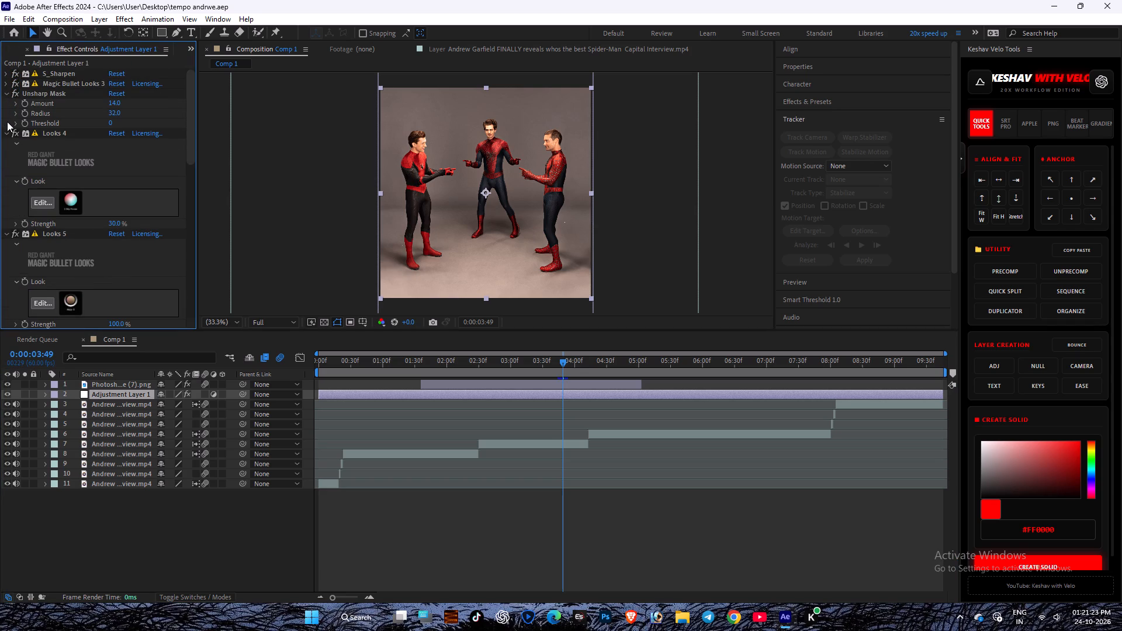
pyautogui.hotkey('ctrl', 'a')
pyautogui.hotkey('ctrl', 'a')
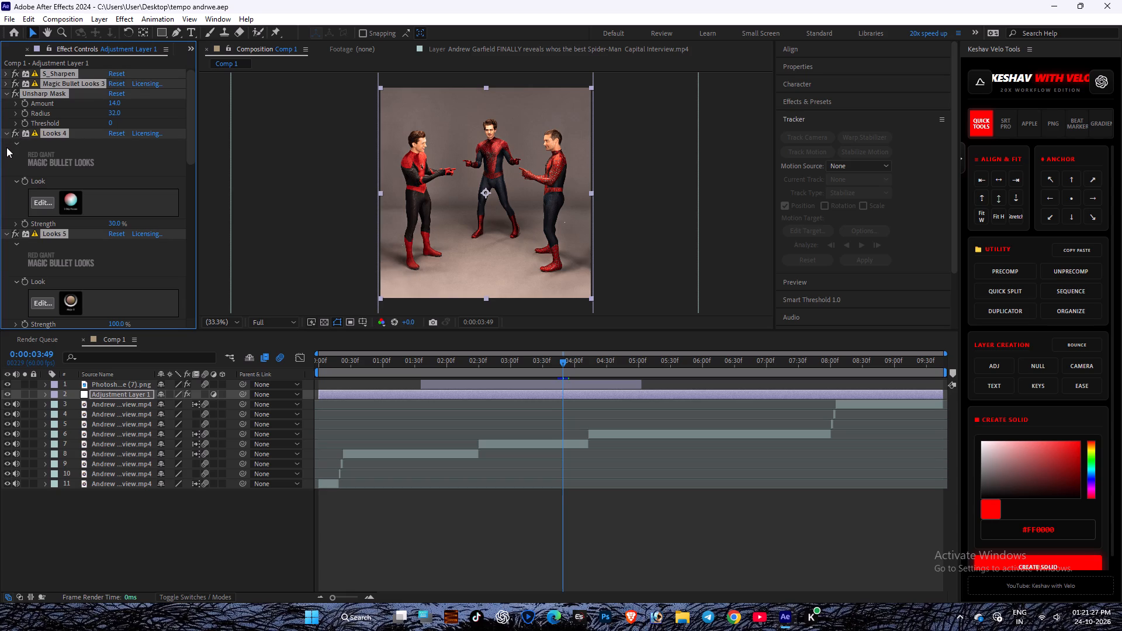
pyautogui.click(6, 138)
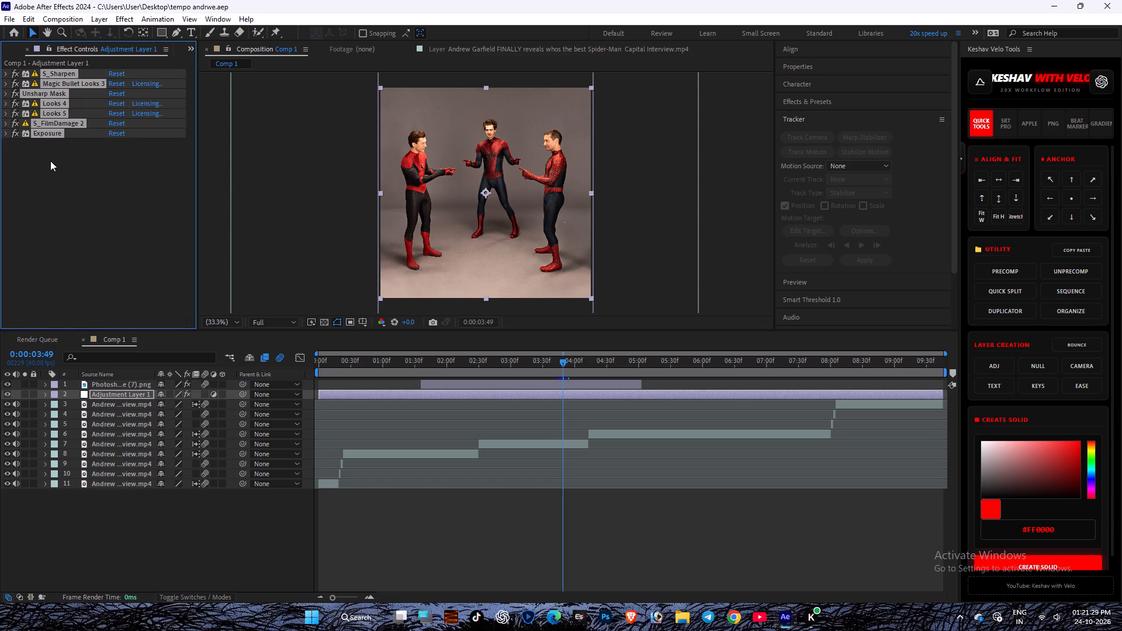
pyautogui.click(50, 161)
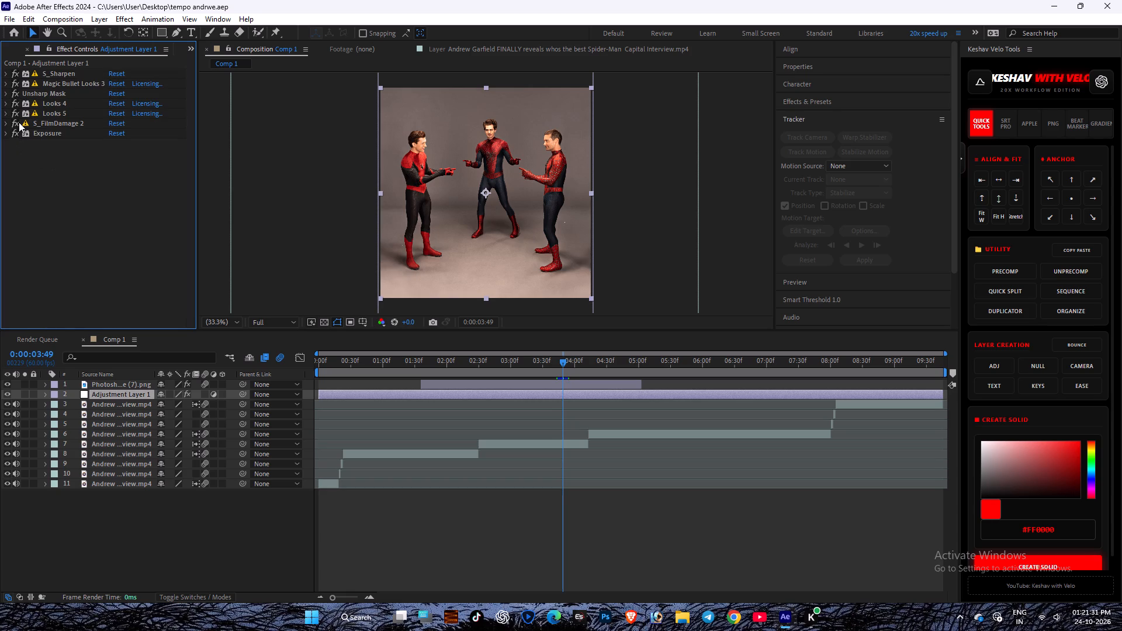
# Disable S_FilmDamage 2 on Adjustment Layer 1, with the current time at 0:00:01:00.
pyautogui.click(15, 122)
pyautogui.click(383, 358)
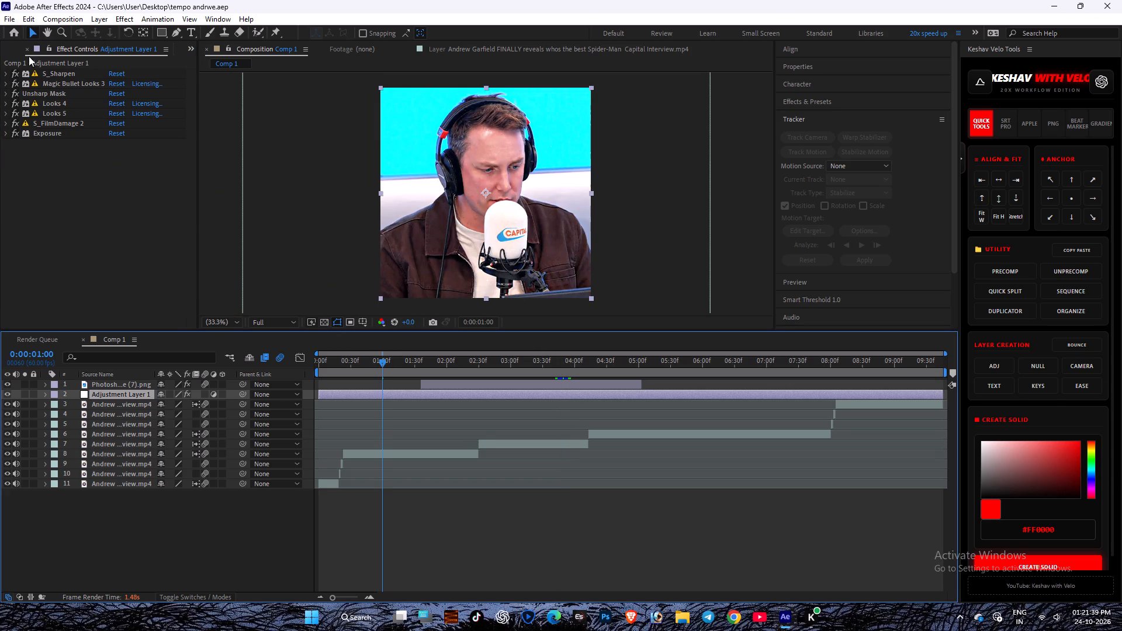
pyautogui.click(15, 122)
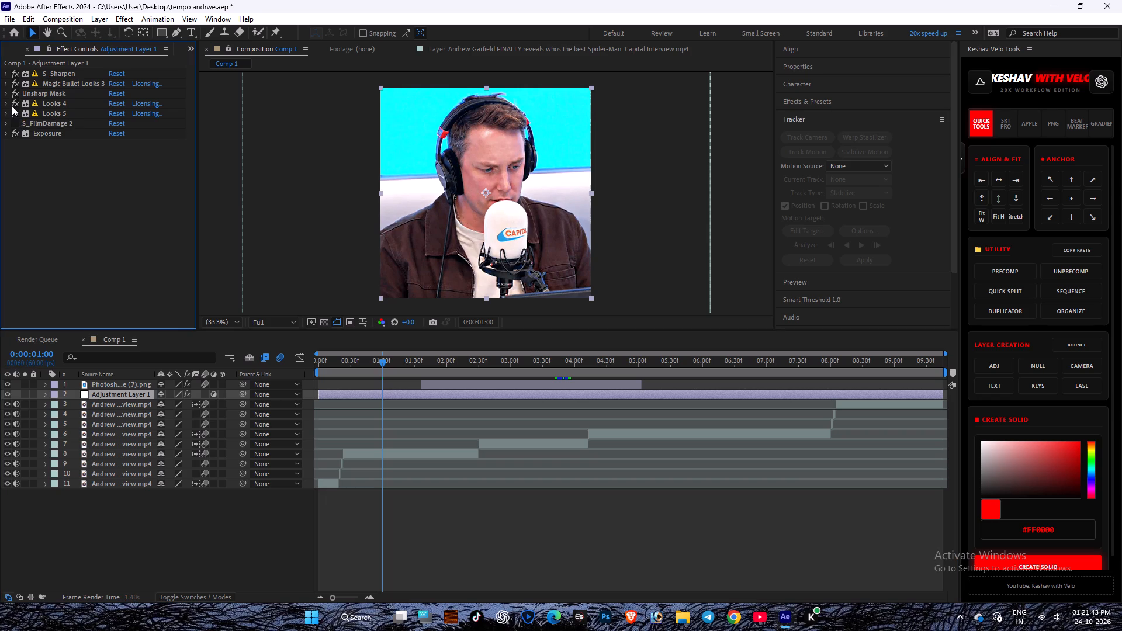
# Toggle Looks 4 and Looks 5 on Adjustment Layer 1 to compare the frame, leaving Looks 4 disabled and Looks 5 enabled.
pyautogui.moveTo(17, 111); pyautogui.dragTo(15, 103)
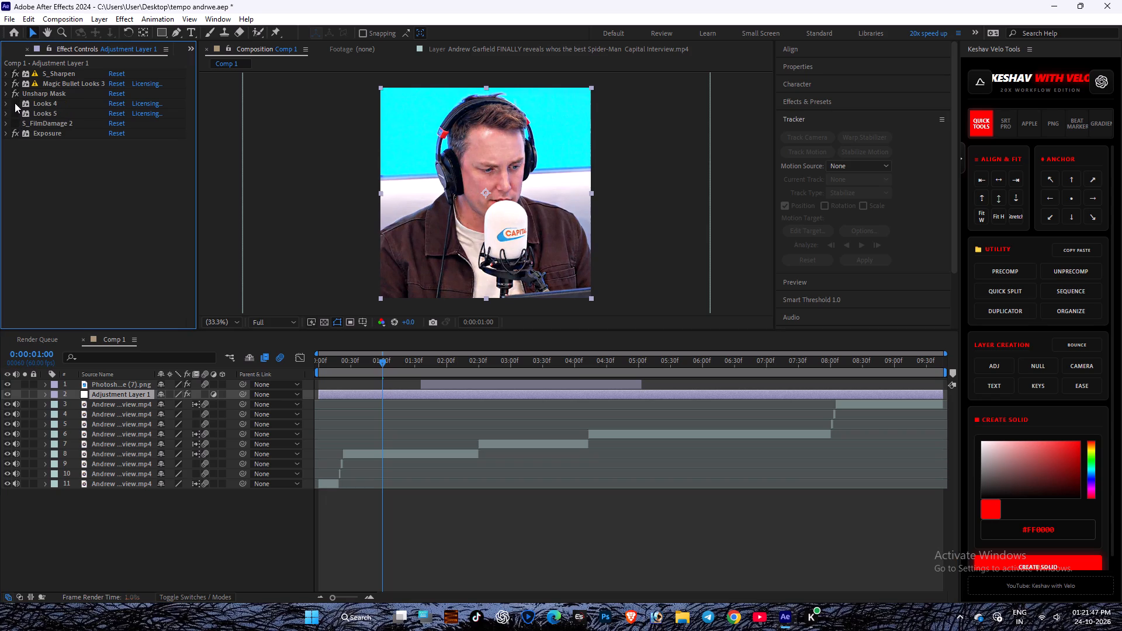
pyautogui.click(15, 103)
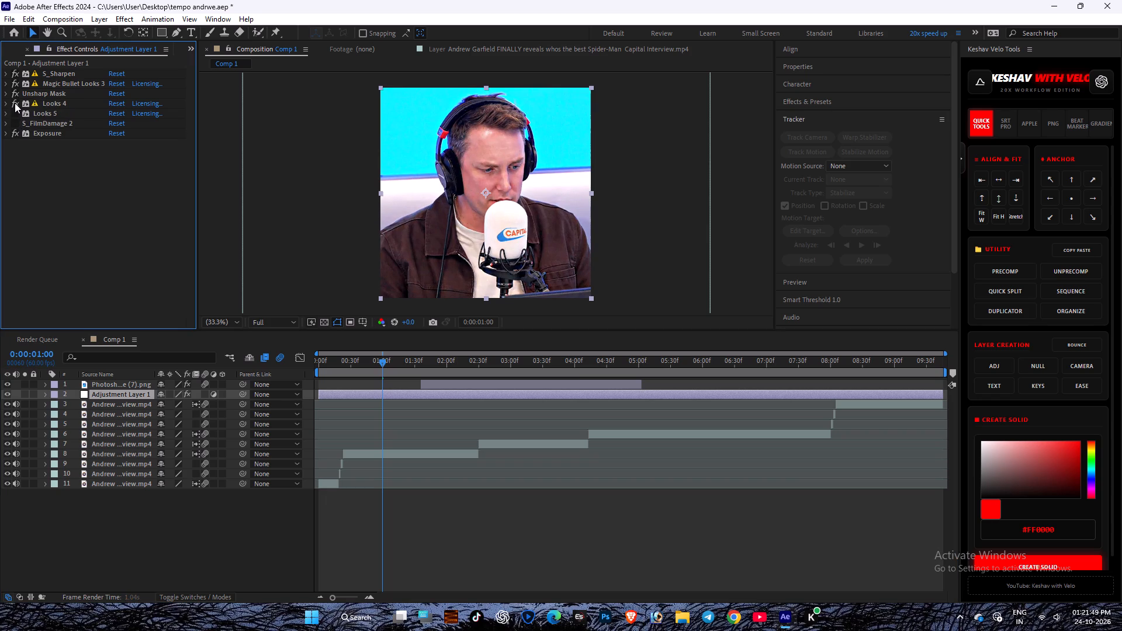
pyautogui.click(15, 103)
pyautogui.click(15, 103)
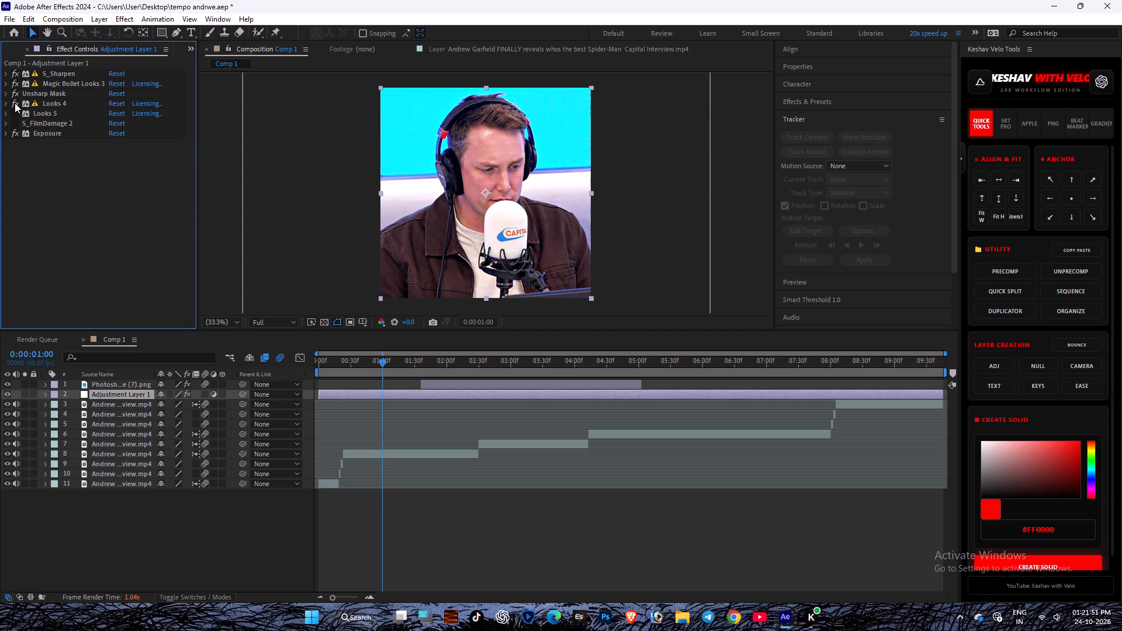
pyautogui.click(15, 103)
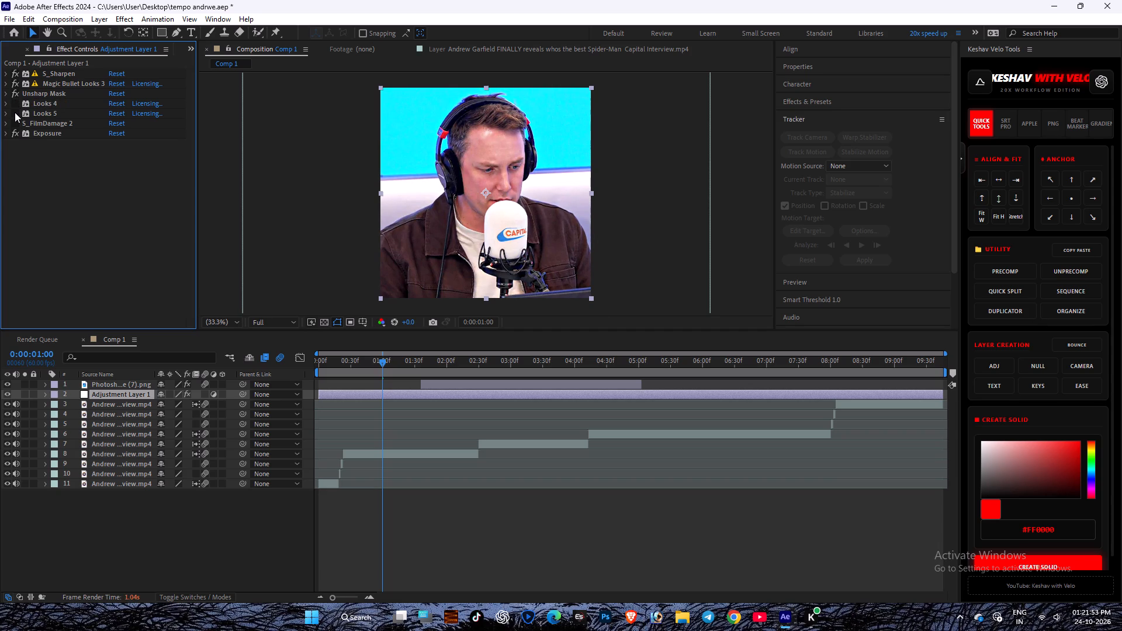
pyautogui.click(15, 115)
pyautogui.click(15, 115)
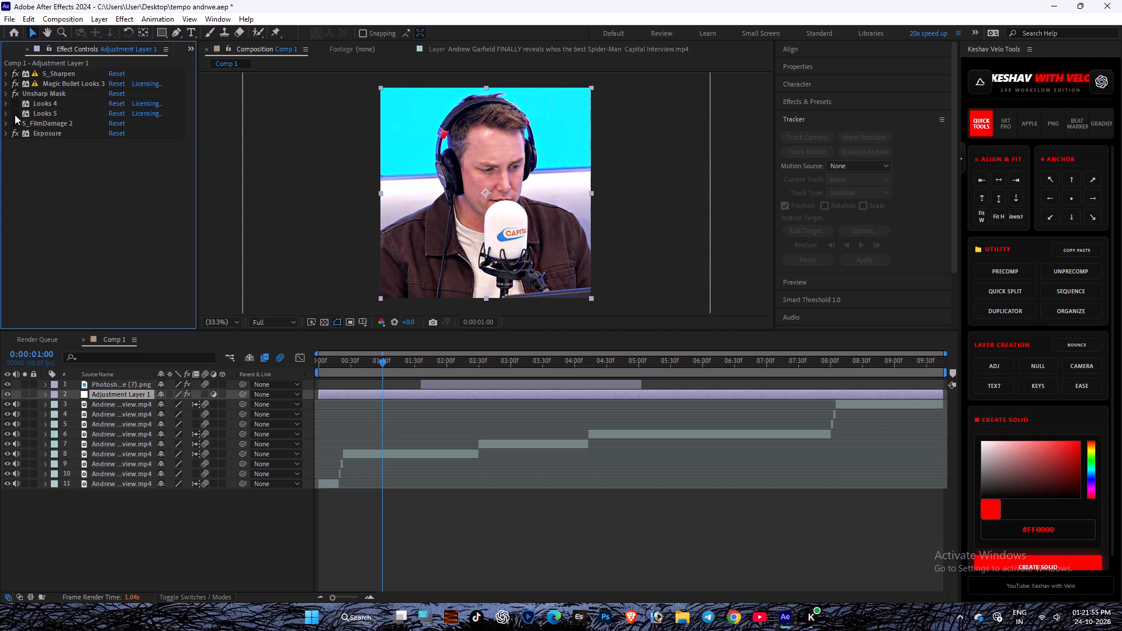
pyautogui.click(15, 115)
pyautogui.click(15, 115)
pyautogui.click(15, 115)
# Compare the frame with Magic Bullet Looks 3 off and on, leaving the effect enabled.
pyautogui.click(15, 81)
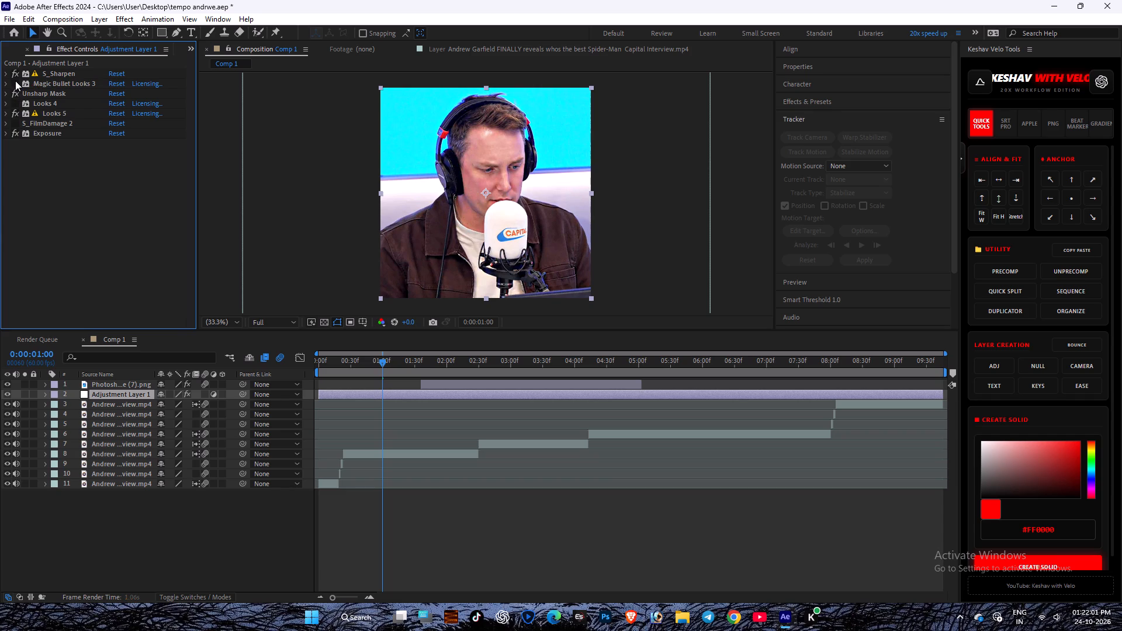
pyautogui.click(15, 81)
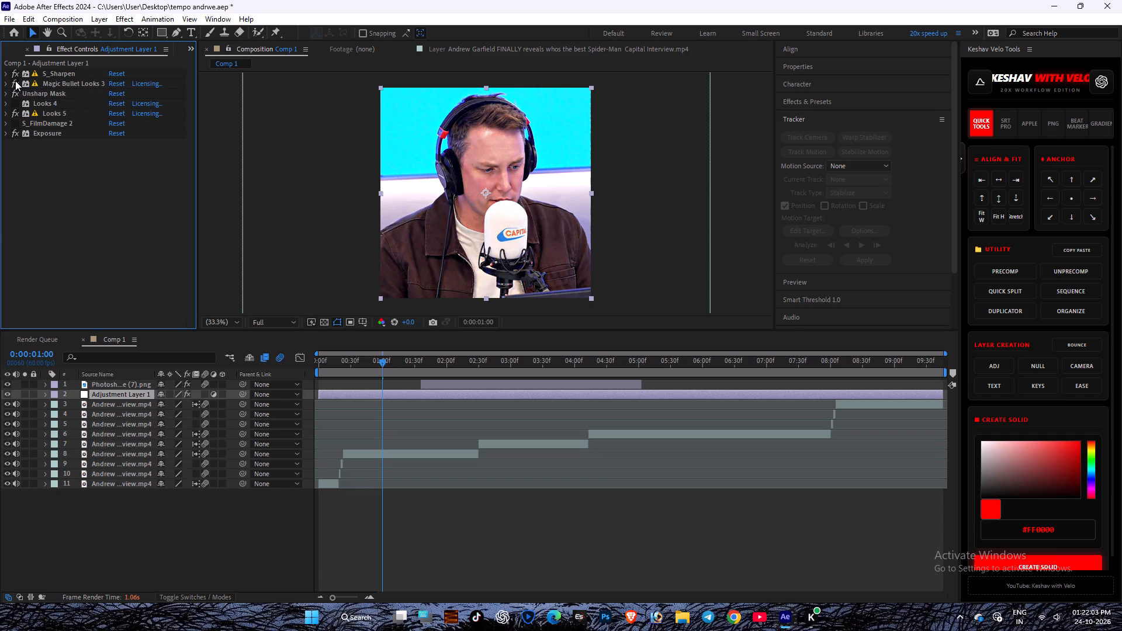
pyautogui.click(15, 81)
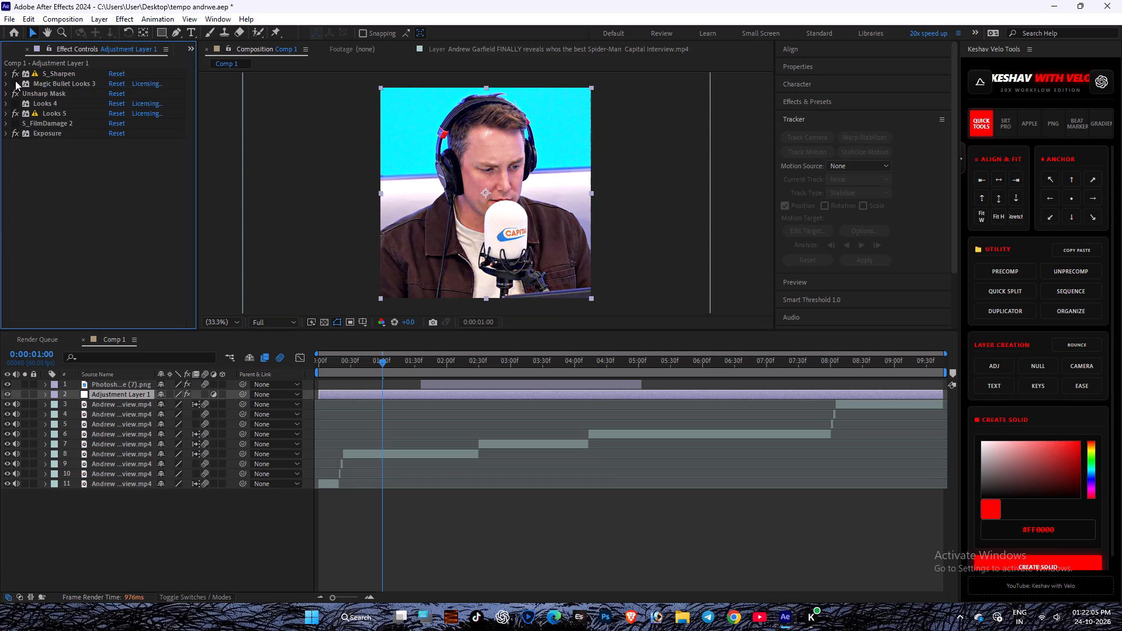
pyautogui.click(15, 81)
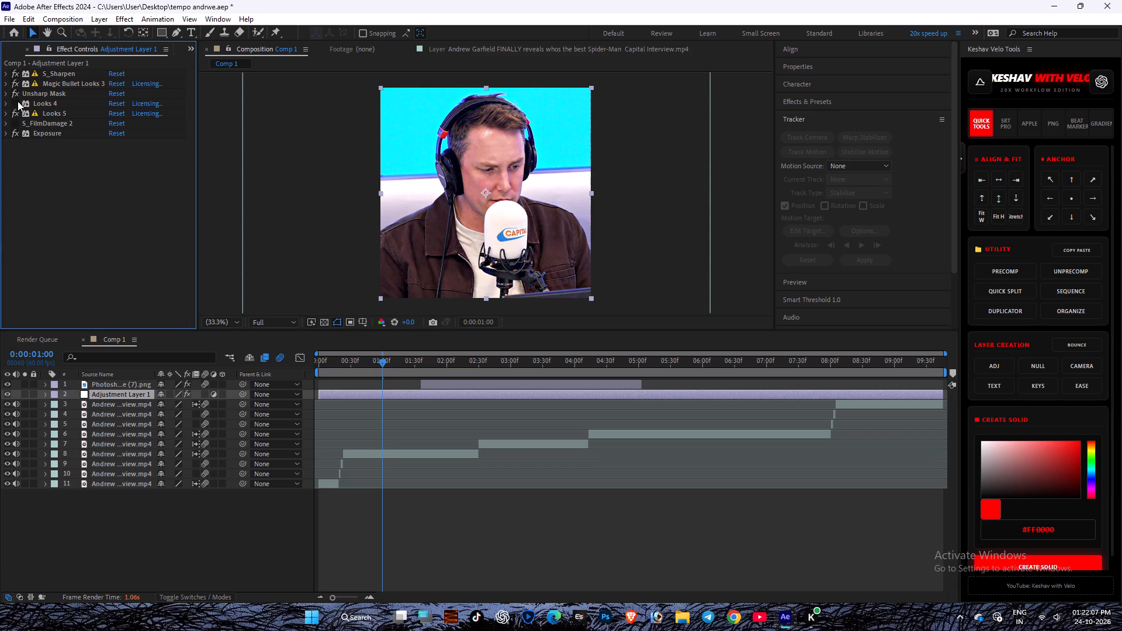
# Compare the interview shots at 0:00:01:00 and 0:00:08:32 with Looks 4 on and off, leaving the effect disabled.
pyautogui.click(18, 101)
pyautogui.click(18, 101)
pyautogui.click(18, 101)
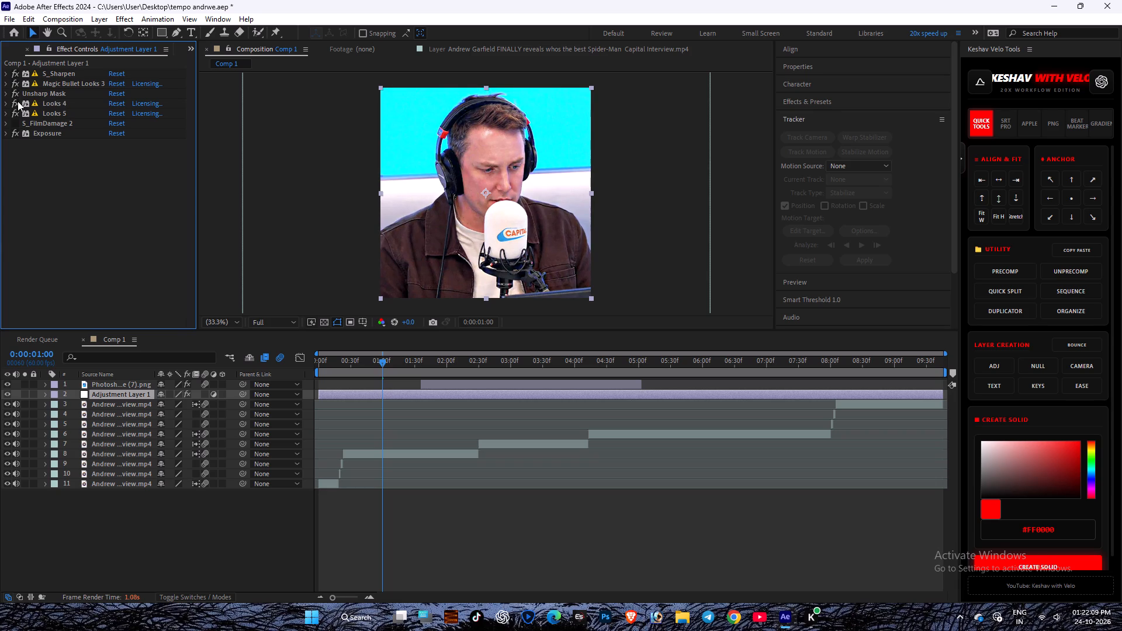
pyautogui.click(18, 101)
pyautogui.click(719, 363)
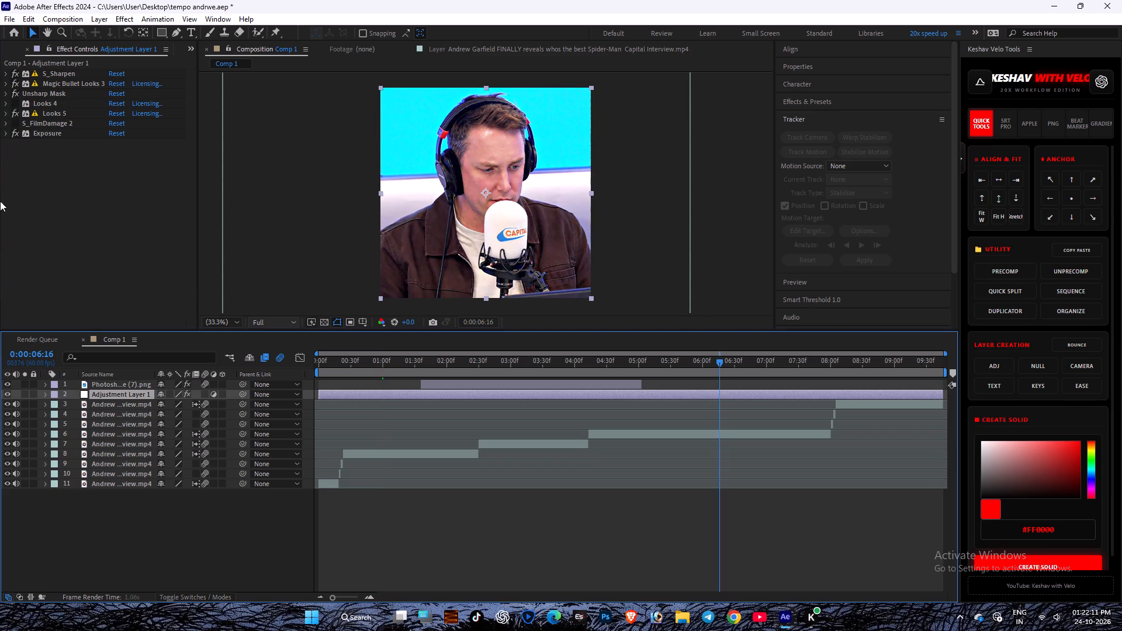
pyautogui.click(864, 359)
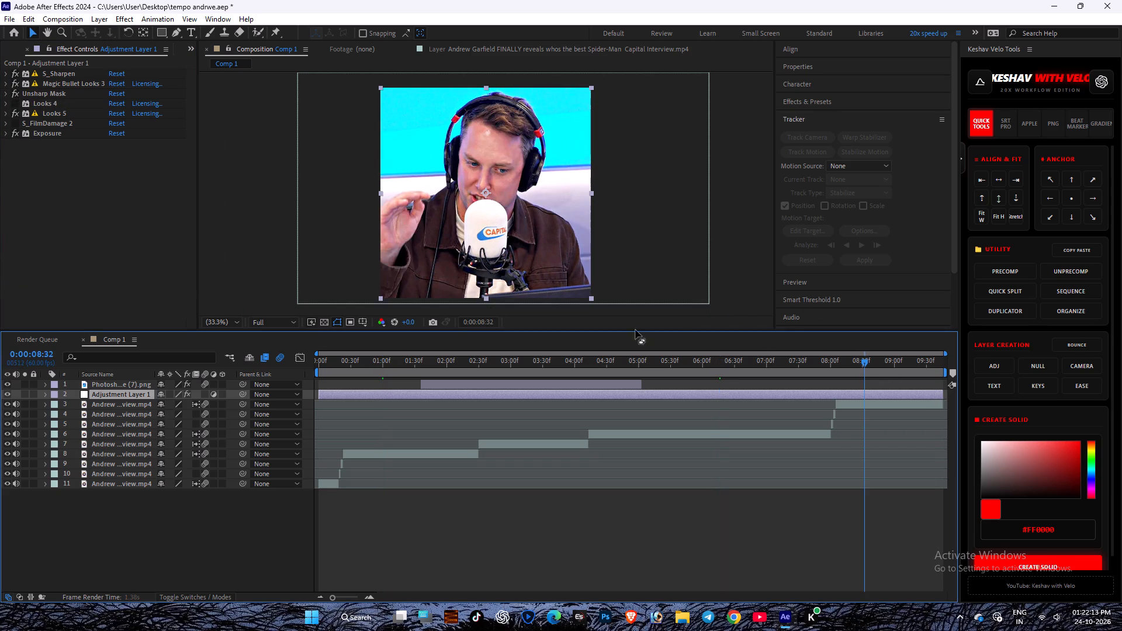
pyautogui.click(14, 105)
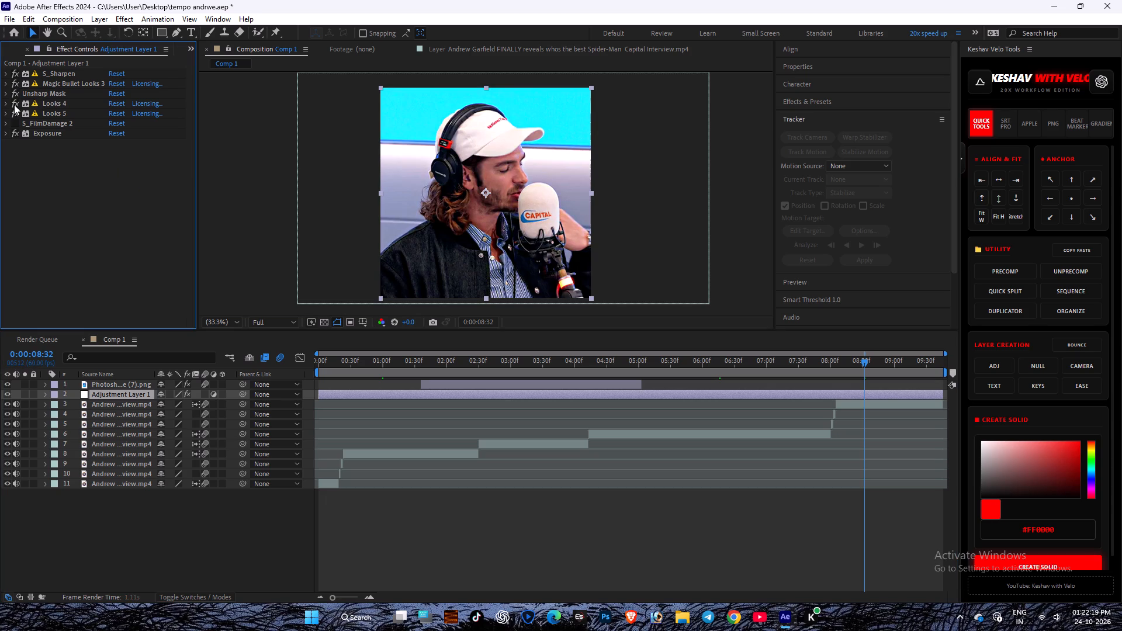
pyautogui.click(14, 105)
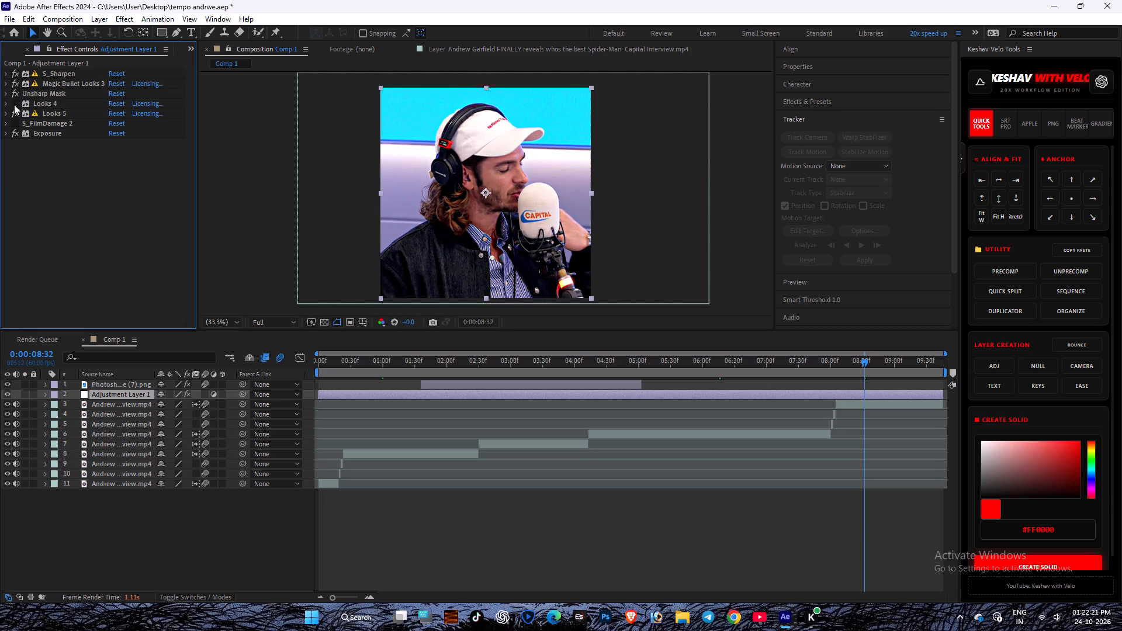
pyautogui.click(14, 105)
pyautogui.click(14, 105)
pyautogui.click(14, 105)
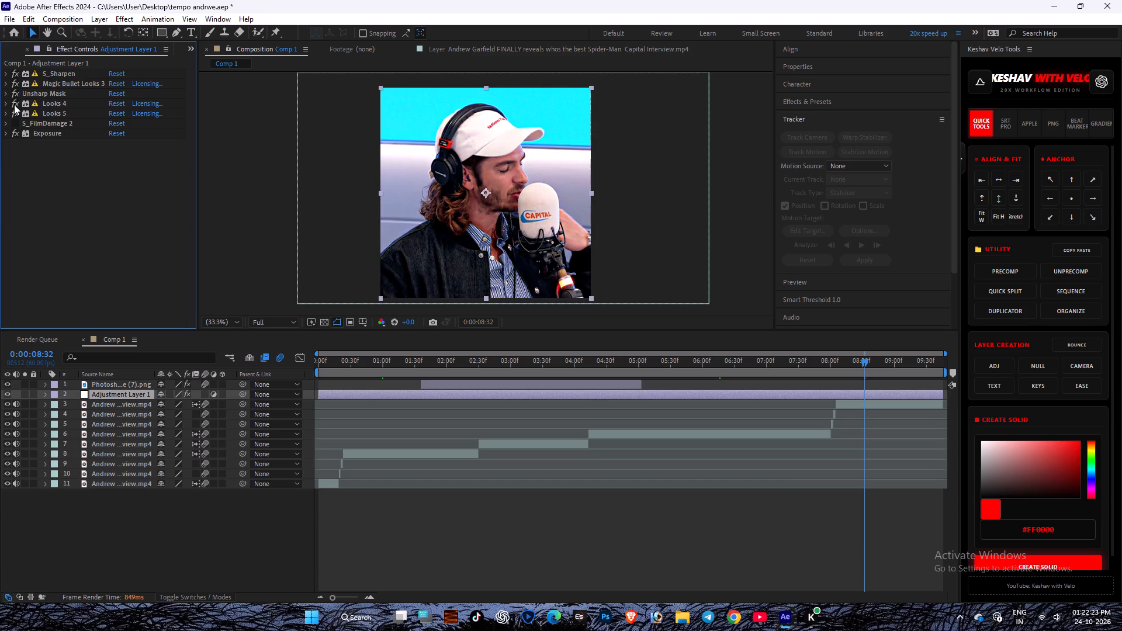
pyautogui.click(14, 105)
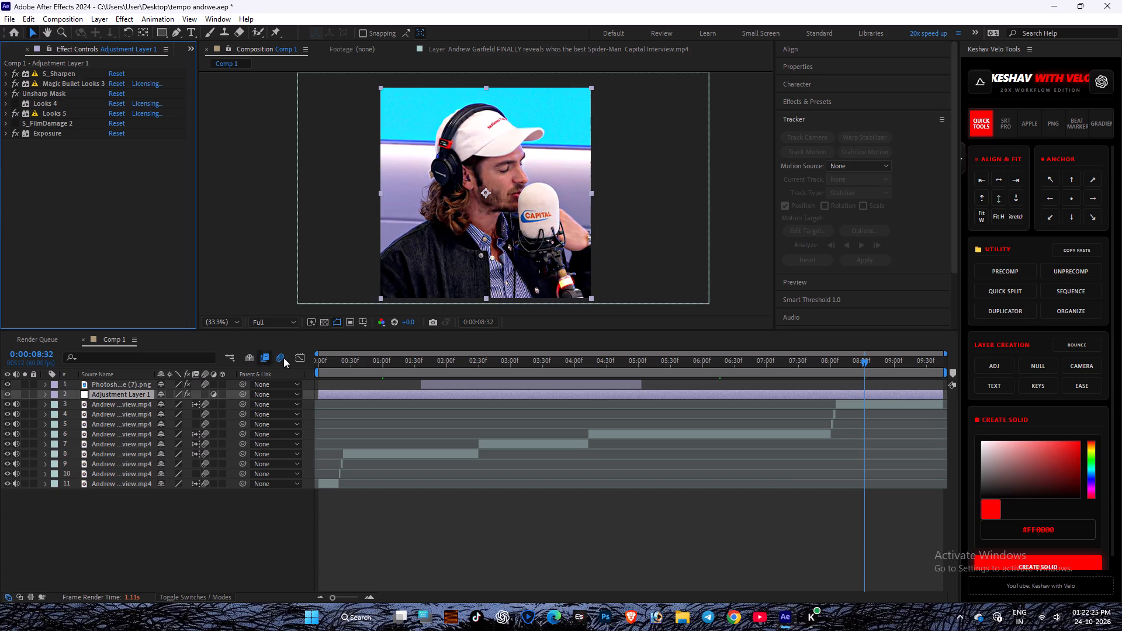
# Disable S_FilmDamage 2 and Looks 4 on the Photoshop PNG layer to match Adjustment Layer 1, and reselect the adjustment layer.
pyautogui.click(339, 364)
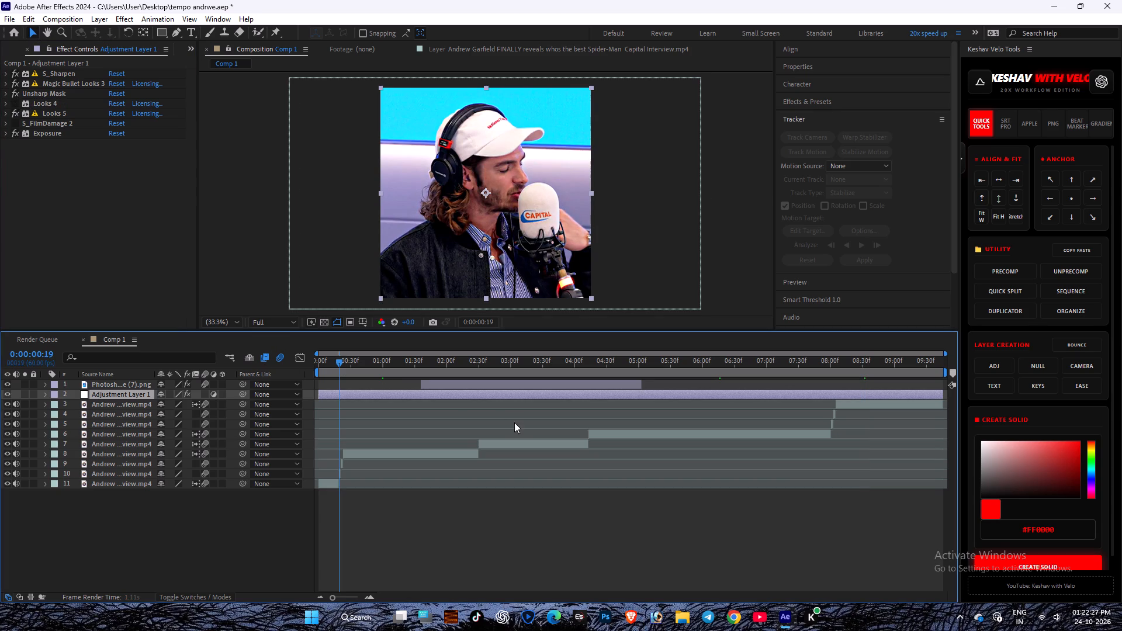
pyautogui.click(466, 384)
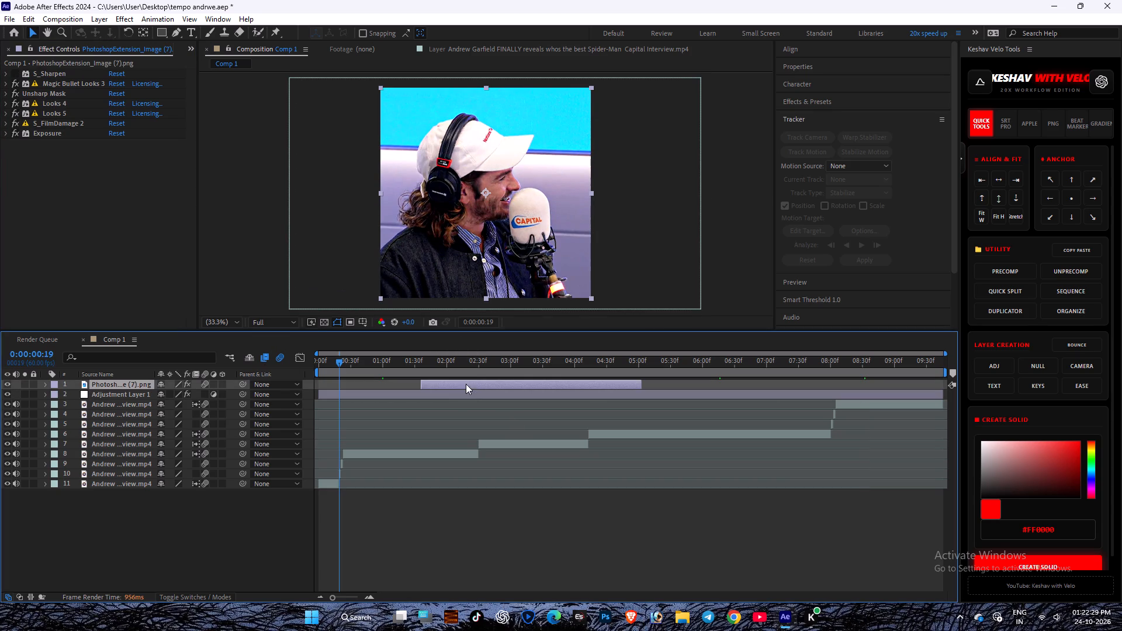
pyautogui.click(14, 121)
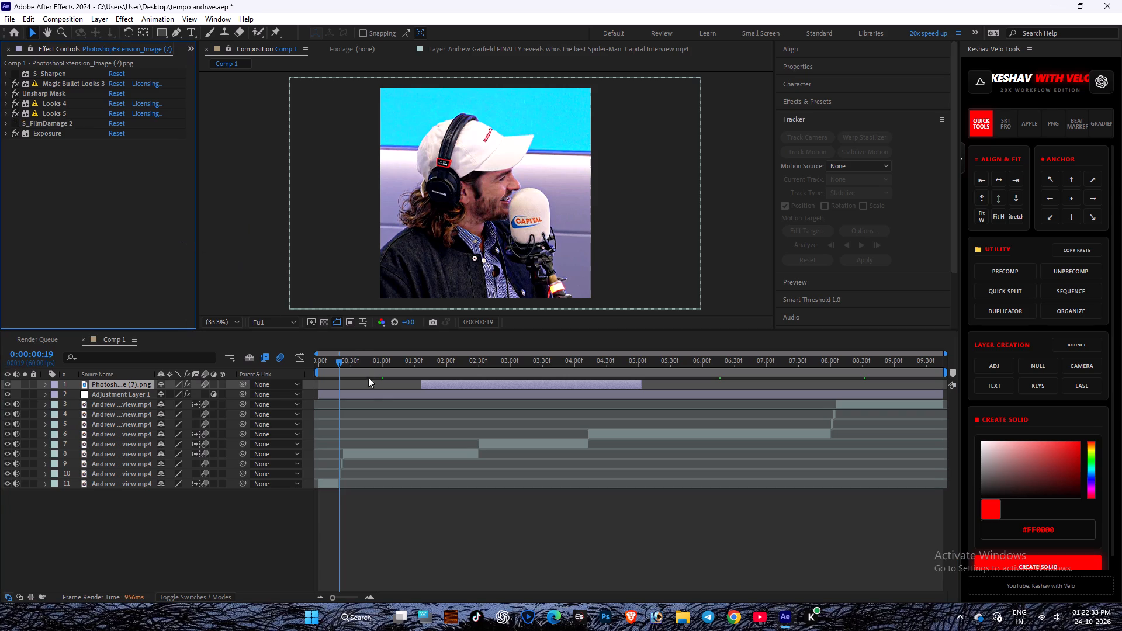
pyautogui.click(374, 390)
pyautogui.click(492, 388)
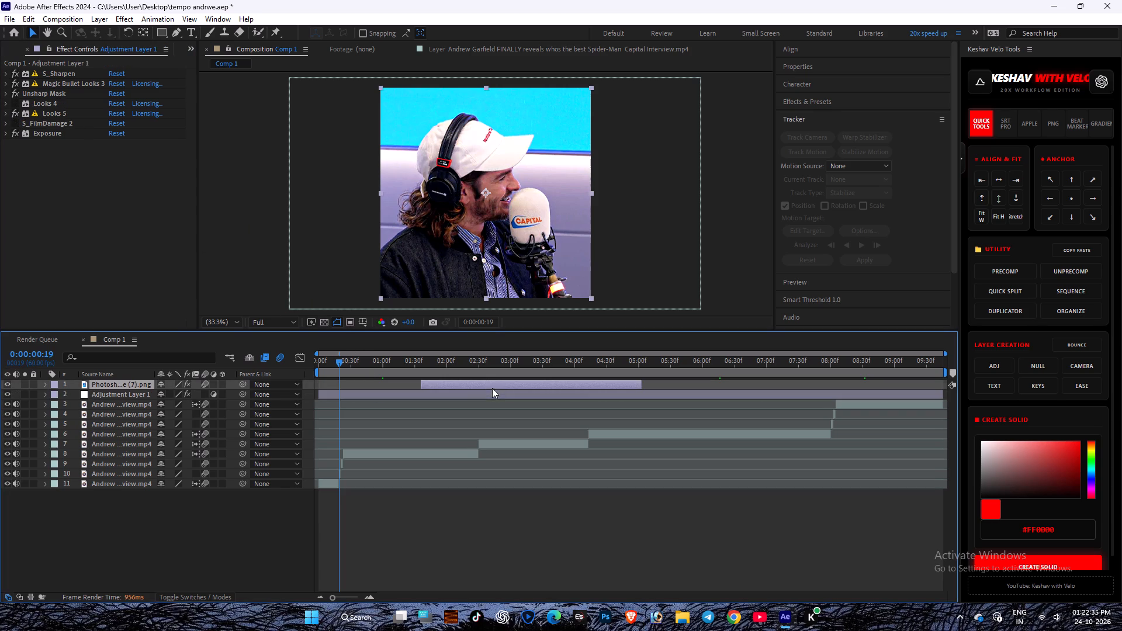
pyautogui.click(16, 102)
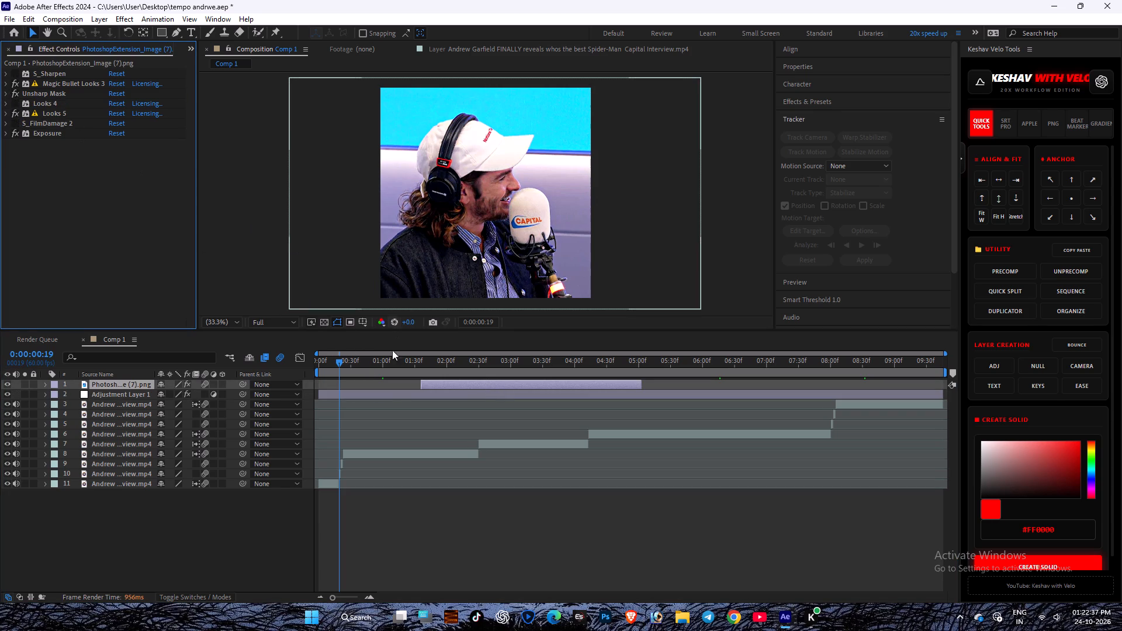
pyautogui.click(390, 394)
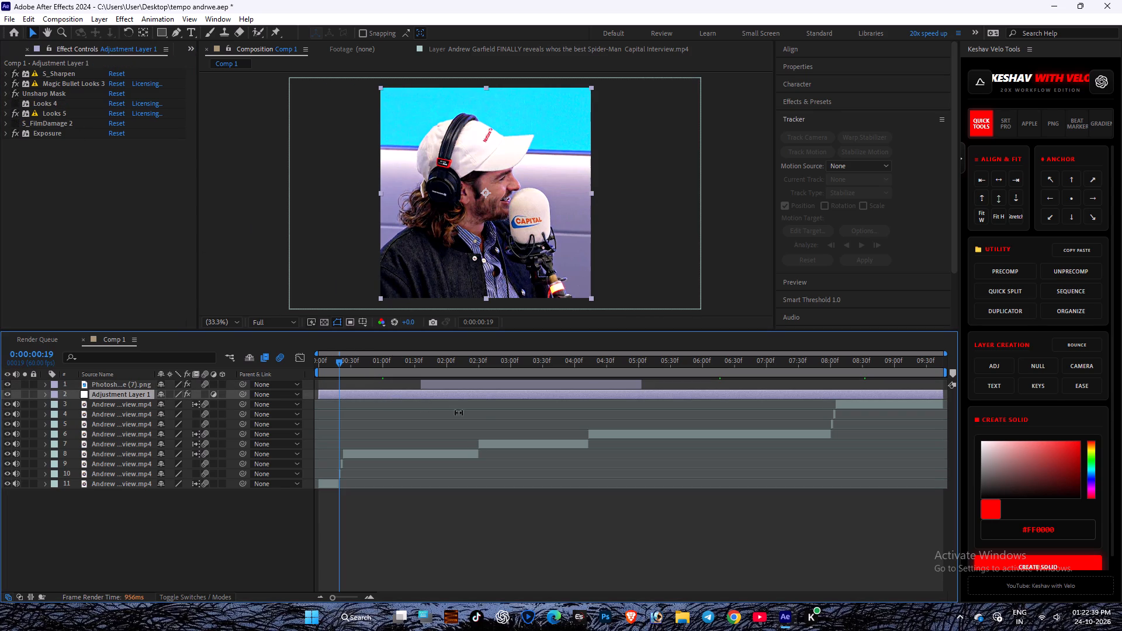
# Compare the Spider-Man overlay at 0:00:02:20 with the Photoshop PNG layer's Exposure effect off and on, leaving it enabled.
pyautogui.click(489, 385)
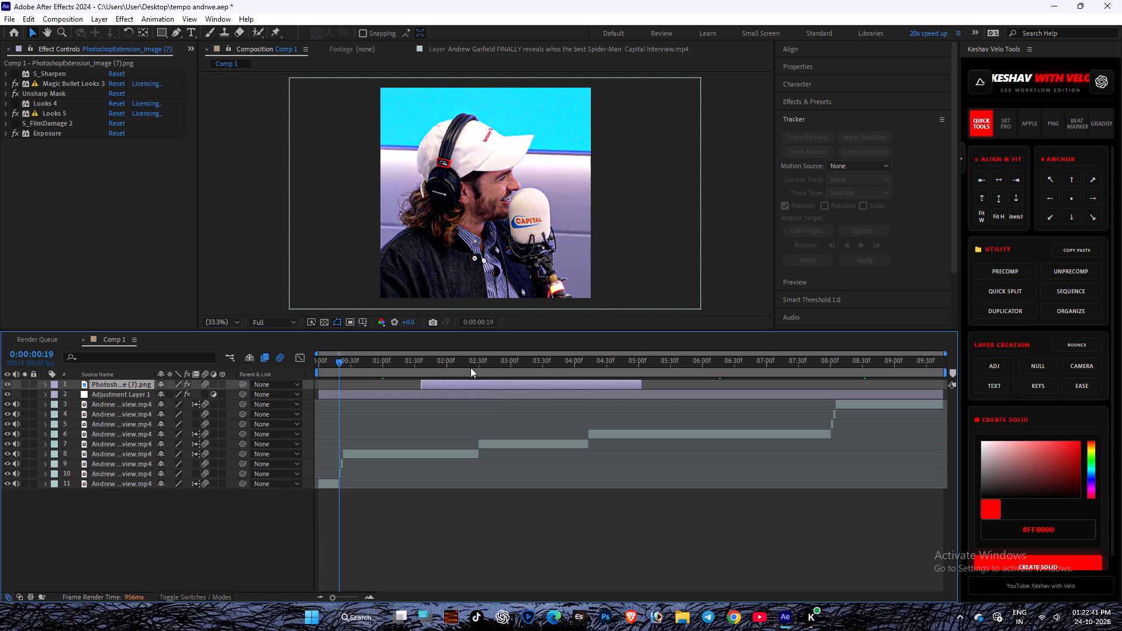
pyautogui.click(468, 365)
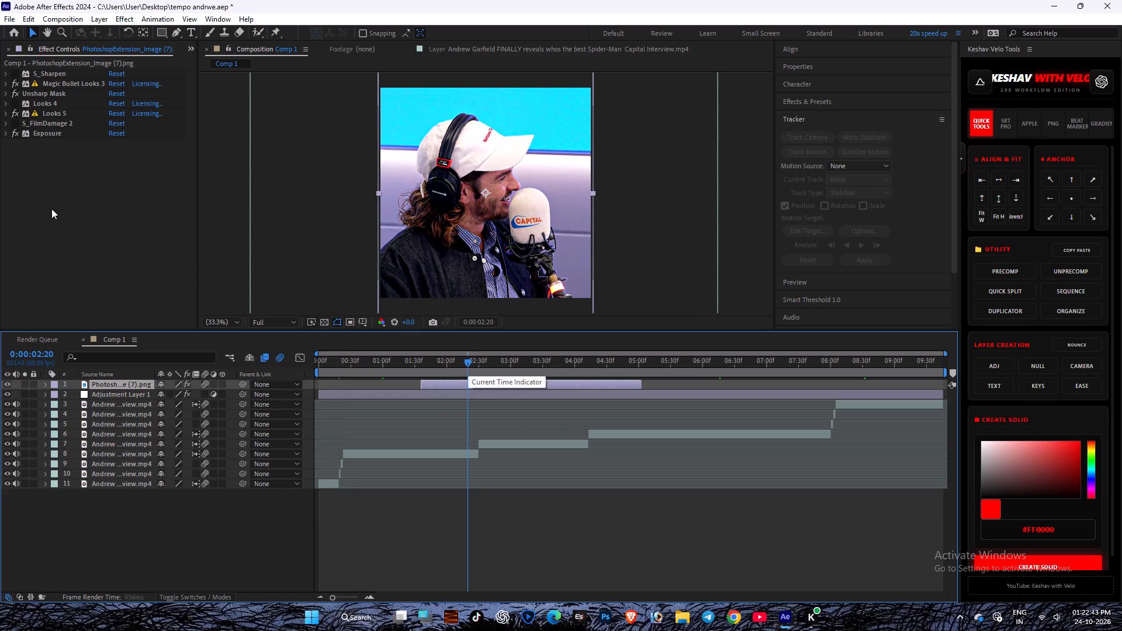
pyautogui.click(15, 129)
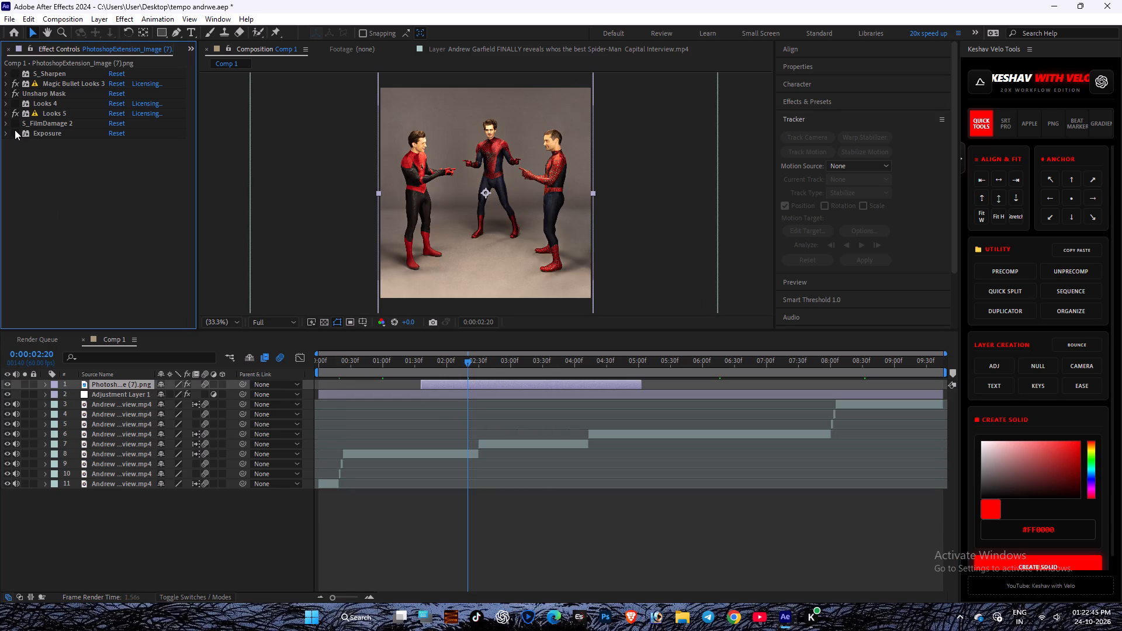
pyautogui.click(15, 130)
# Close the old Render Queue view and add Comp 1 to the render queue as a new item.
pyautogui.click(7, 339)
pyautogui.click(172, 524)
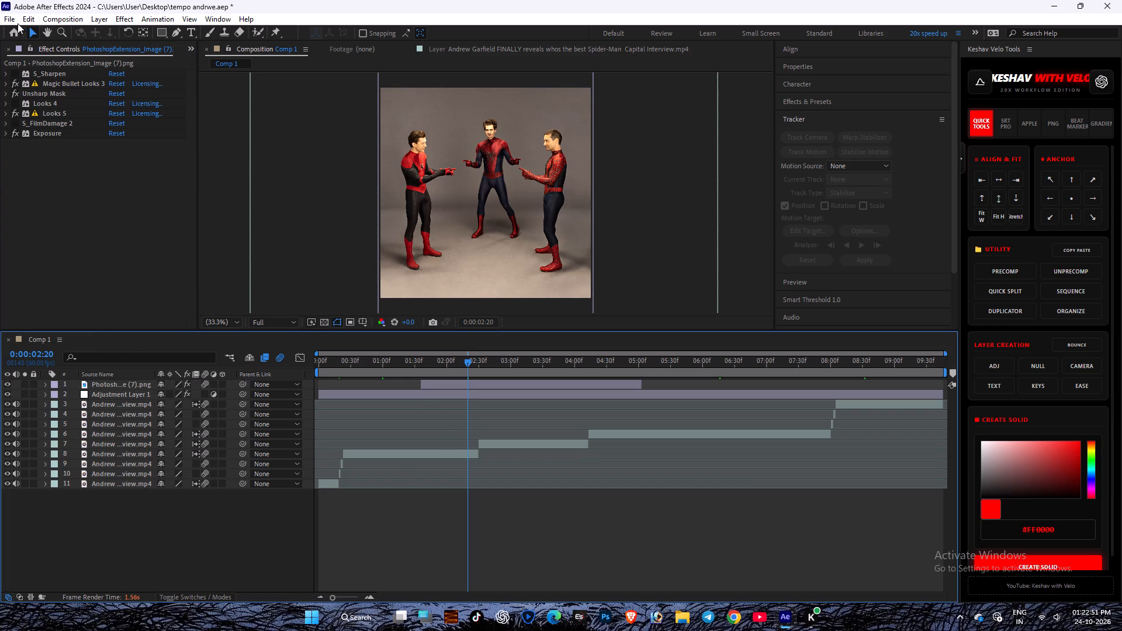
pyautogui.click(9, 18)
pyautogui.click(43, 207)
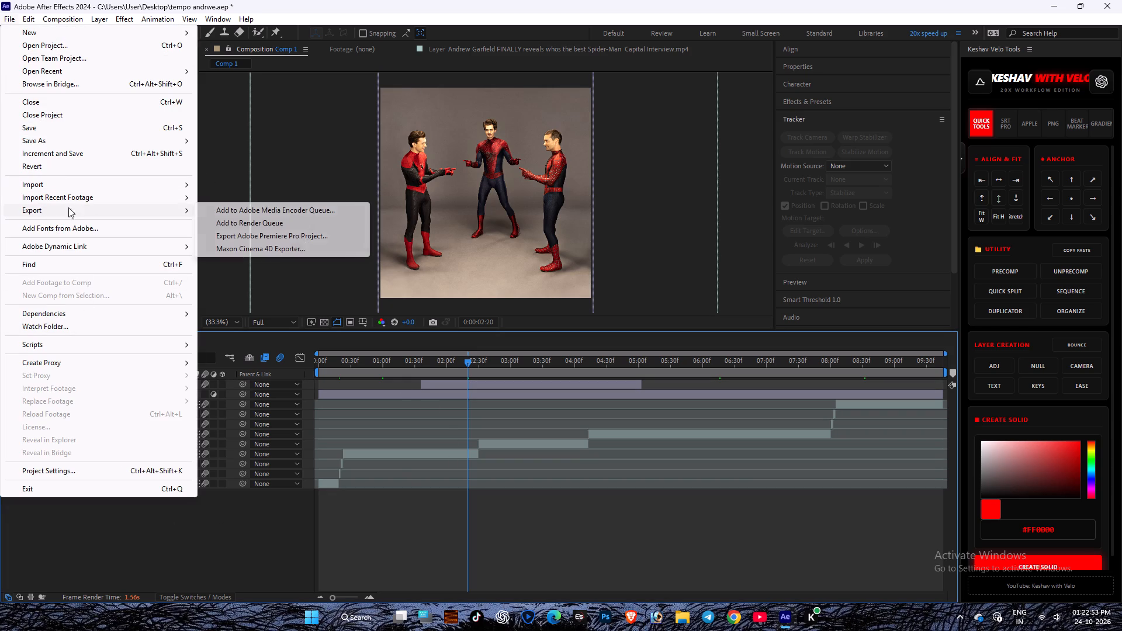
pyautogui.click(293, 228)
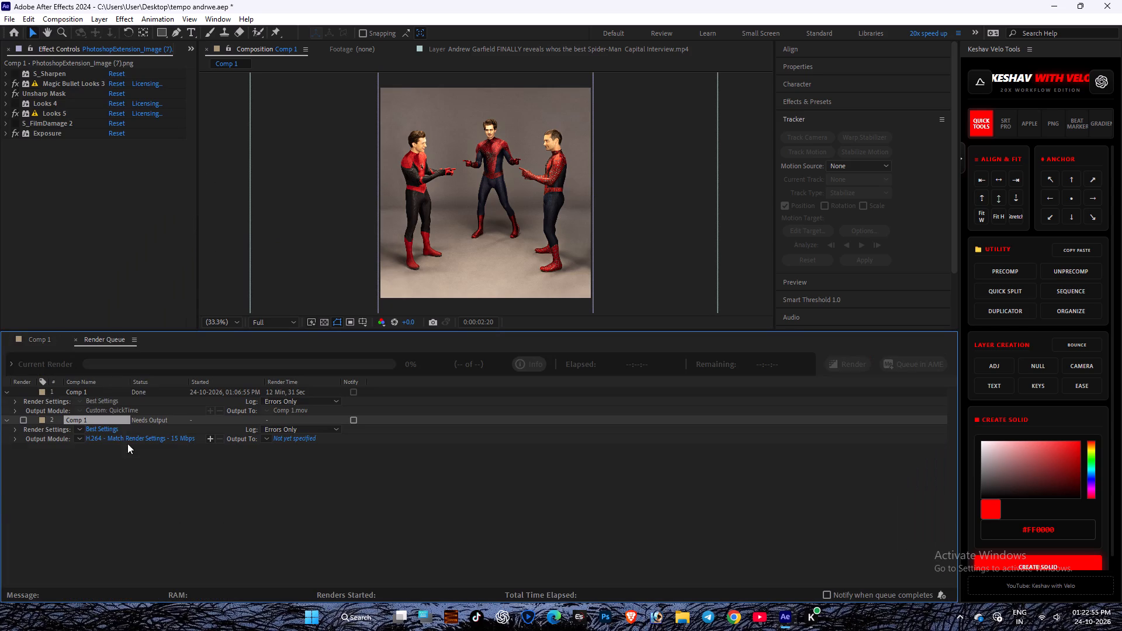
pyautogui.click(26, 419)
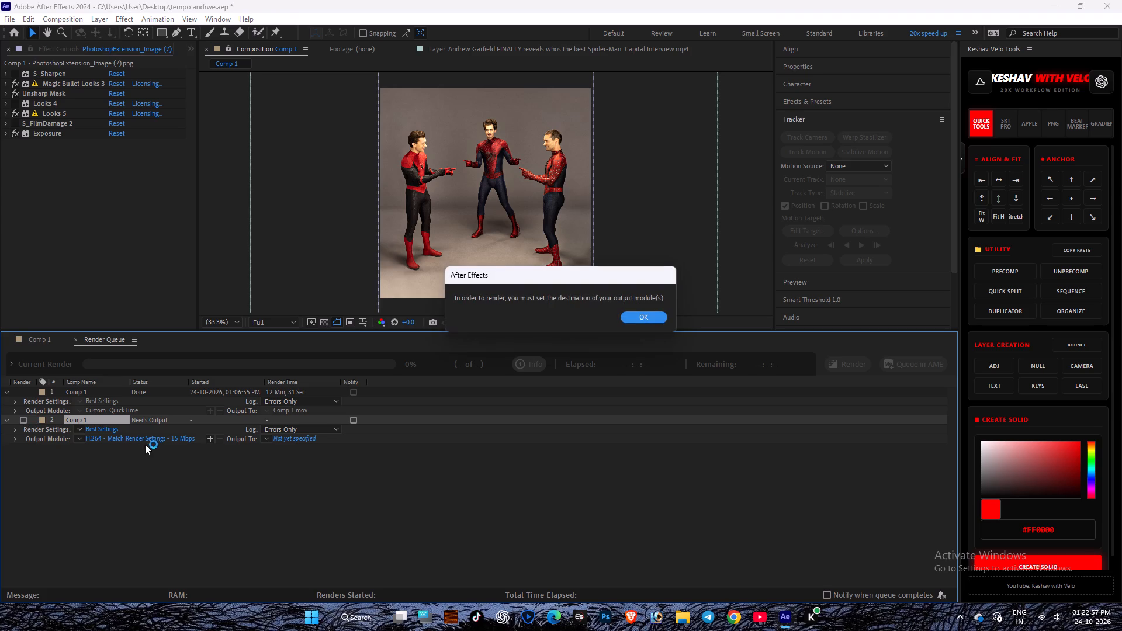
pyautogui.click(644, 318)
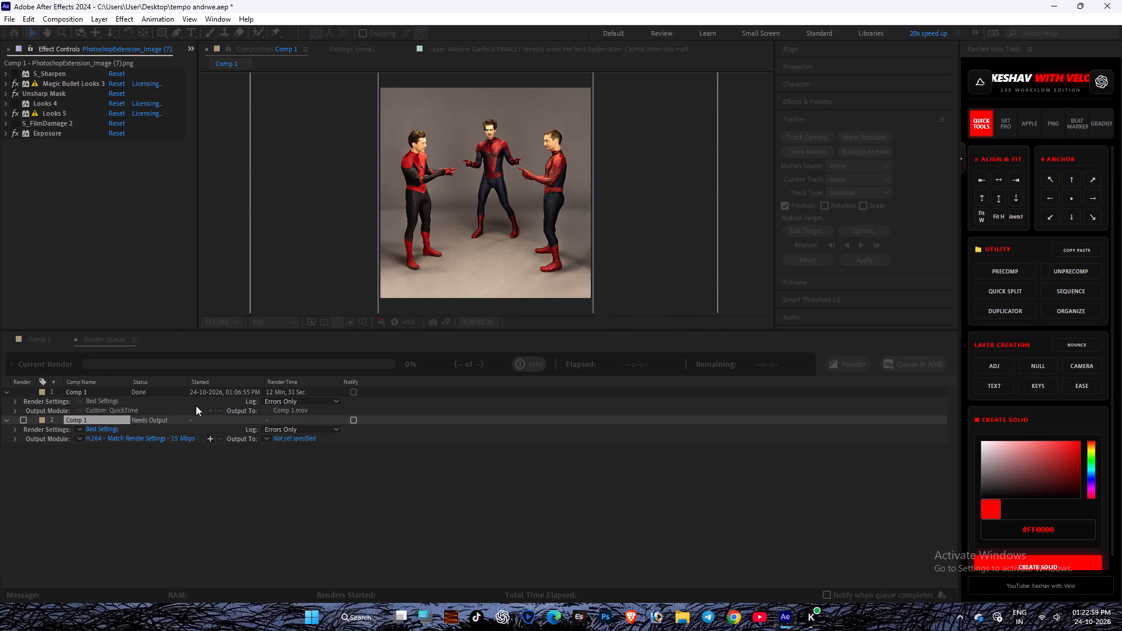
# Set the new Comp 1 render item's output module format to QuickTime.
pyautogui.click(183, 441)
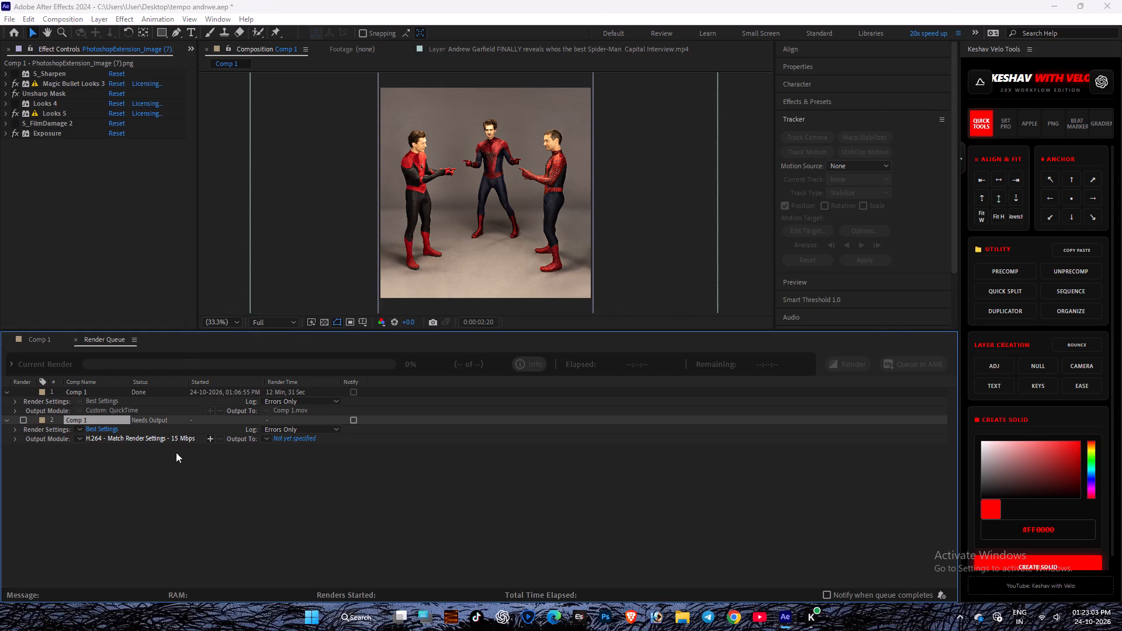
pyautogui.click(640, 151)
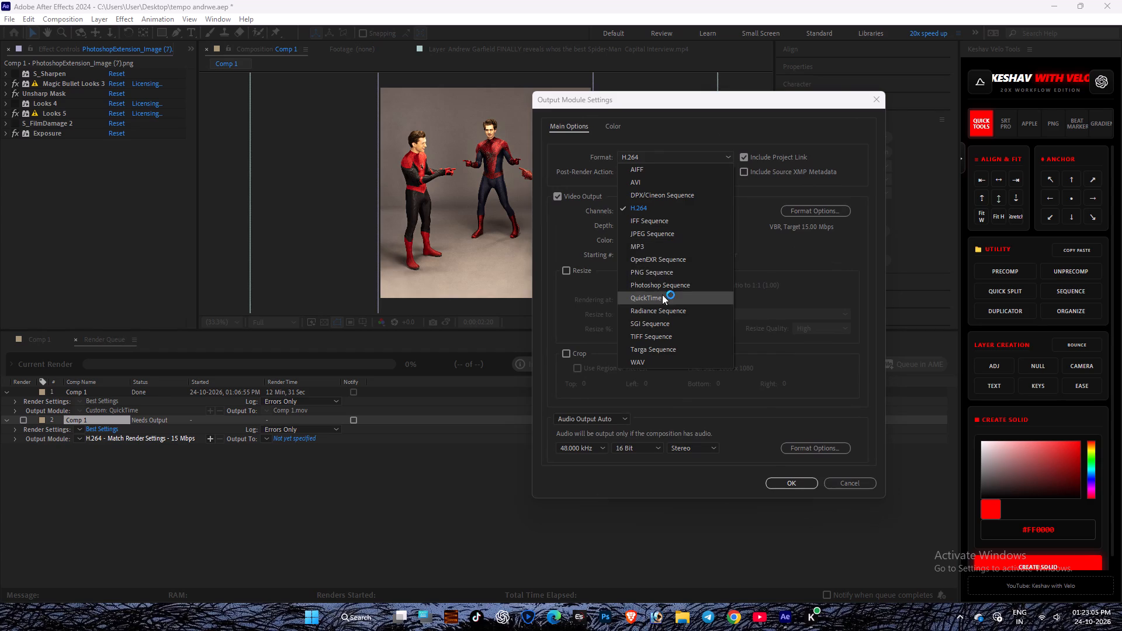
pyautogui.click(662, 296)
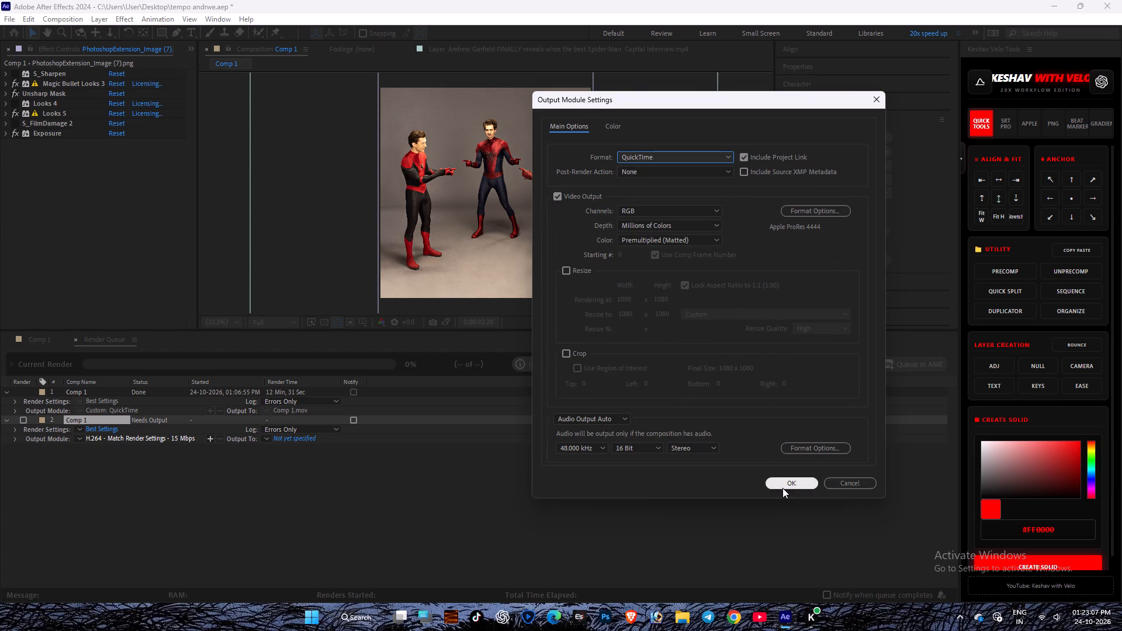
pyautogui.click(774, 483)
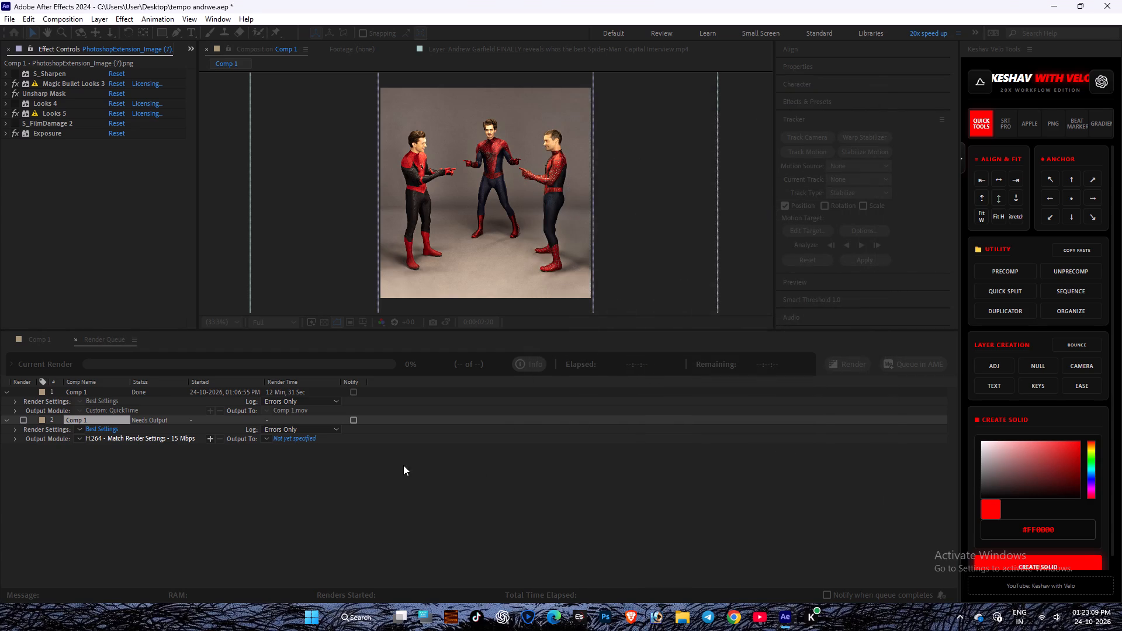
# Set the new render item's output destination to the Desktop with the file name 39, keeping the existing Comp 1.mov.
pyautogui.click(289, 439)
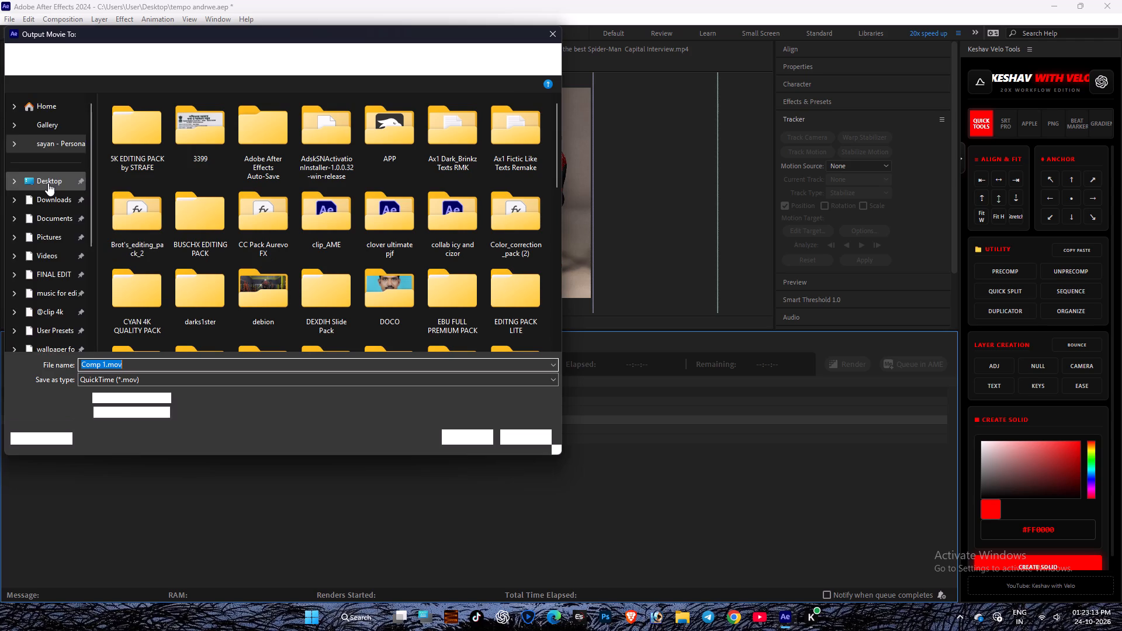
pyautogui.click(40, 249)
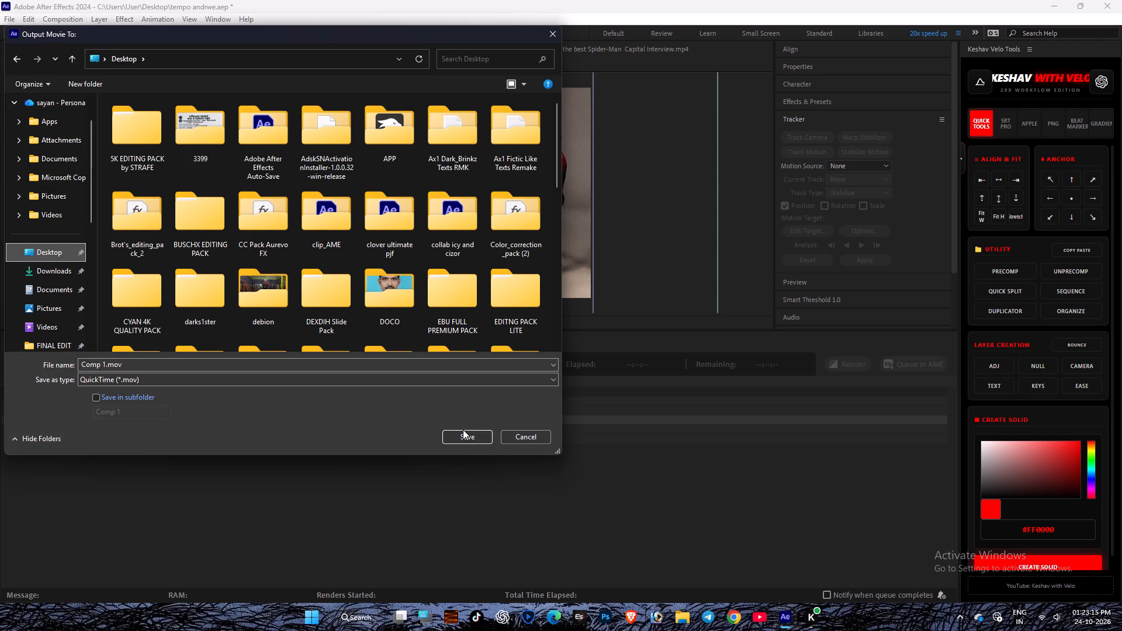
pyautogui.click(472, 432)
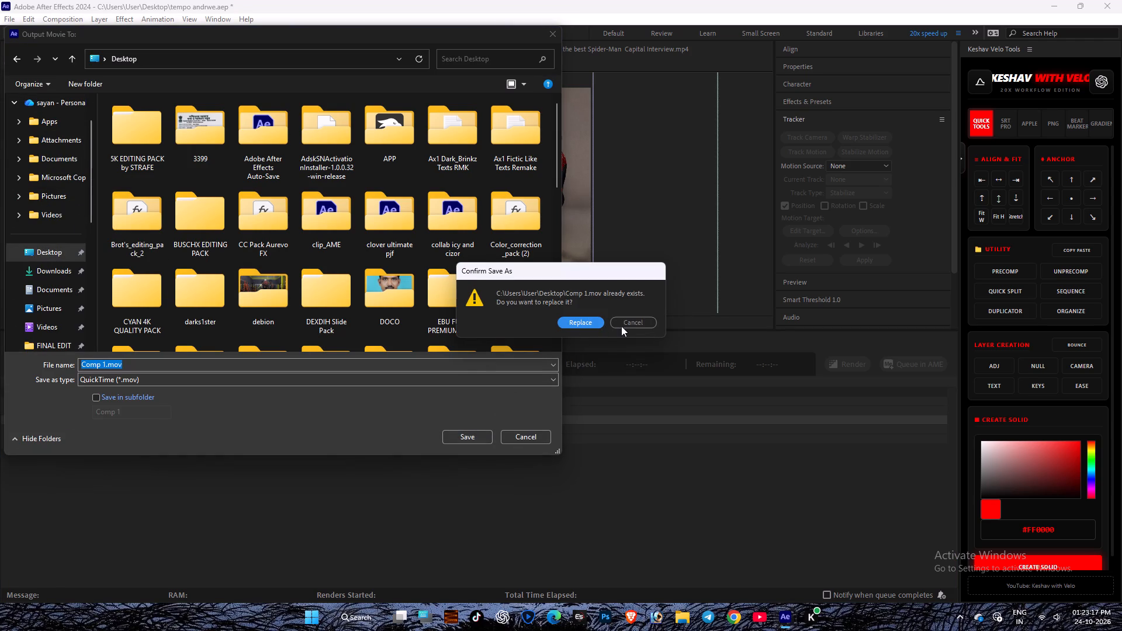
pyautogui.click(625, 326)
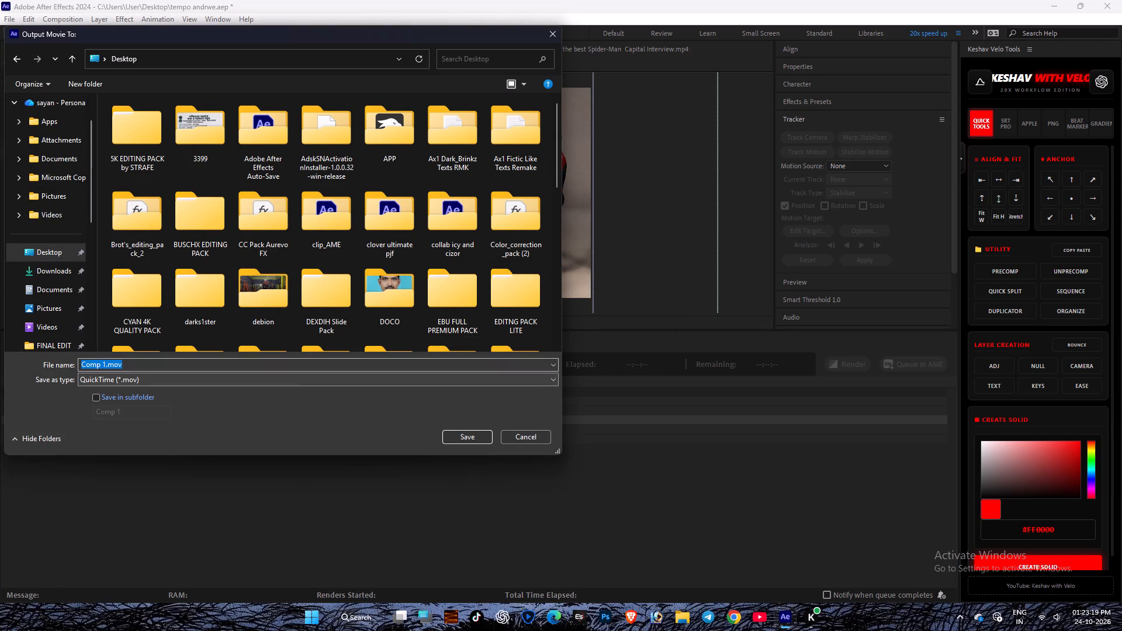
pyautogui.click(290, 364)
pyautogui.press('3')
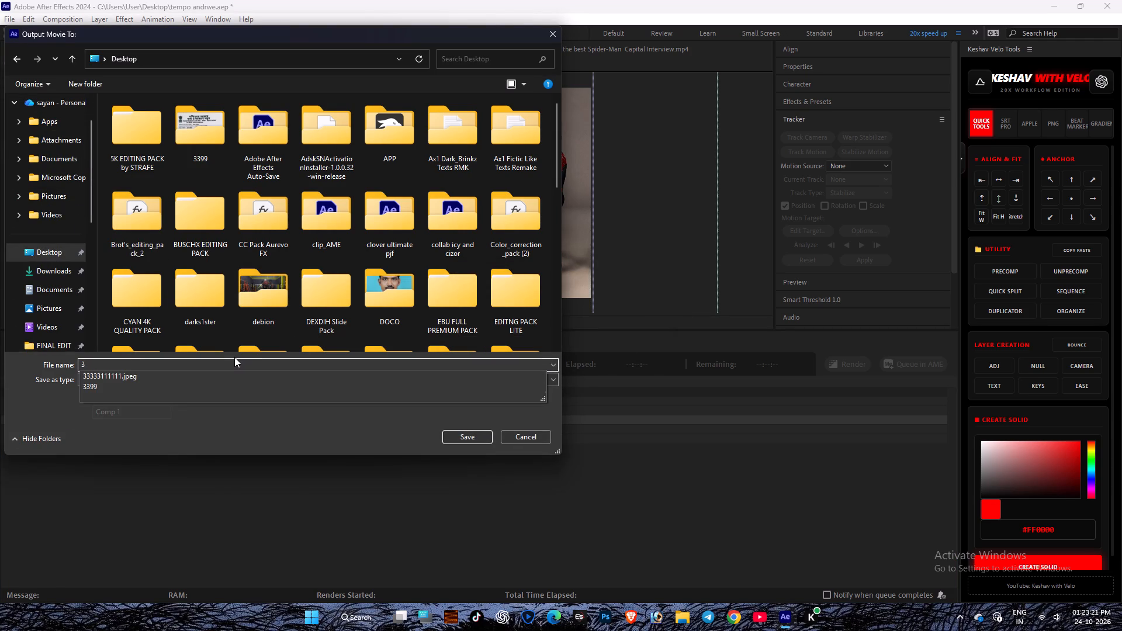
pyautogui.press('9')
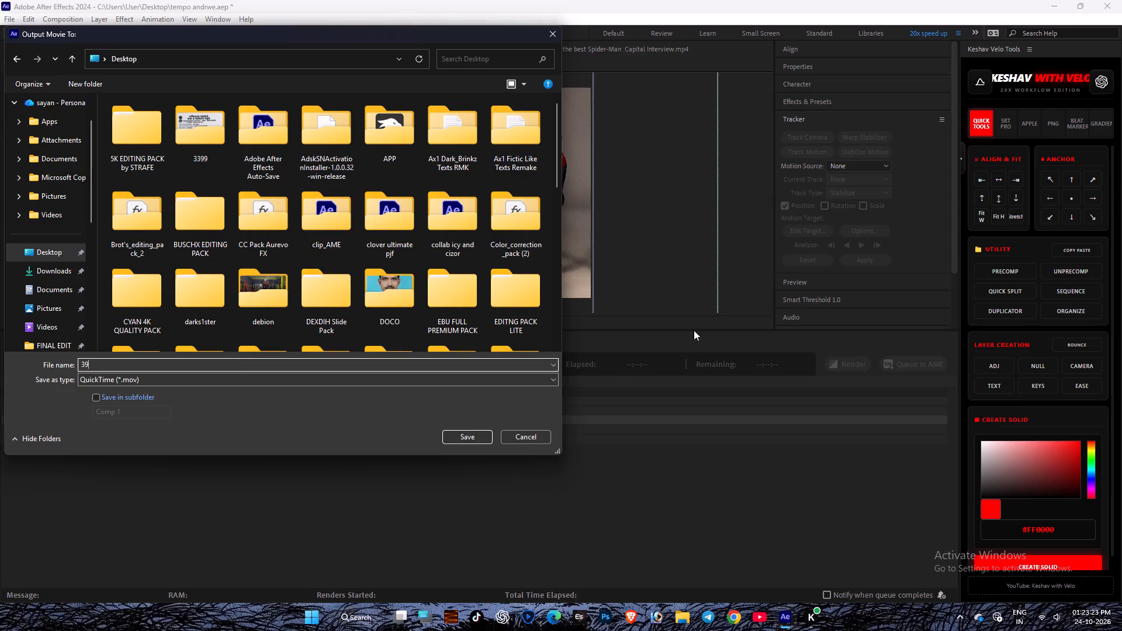
pyautogui.click(470, 434)
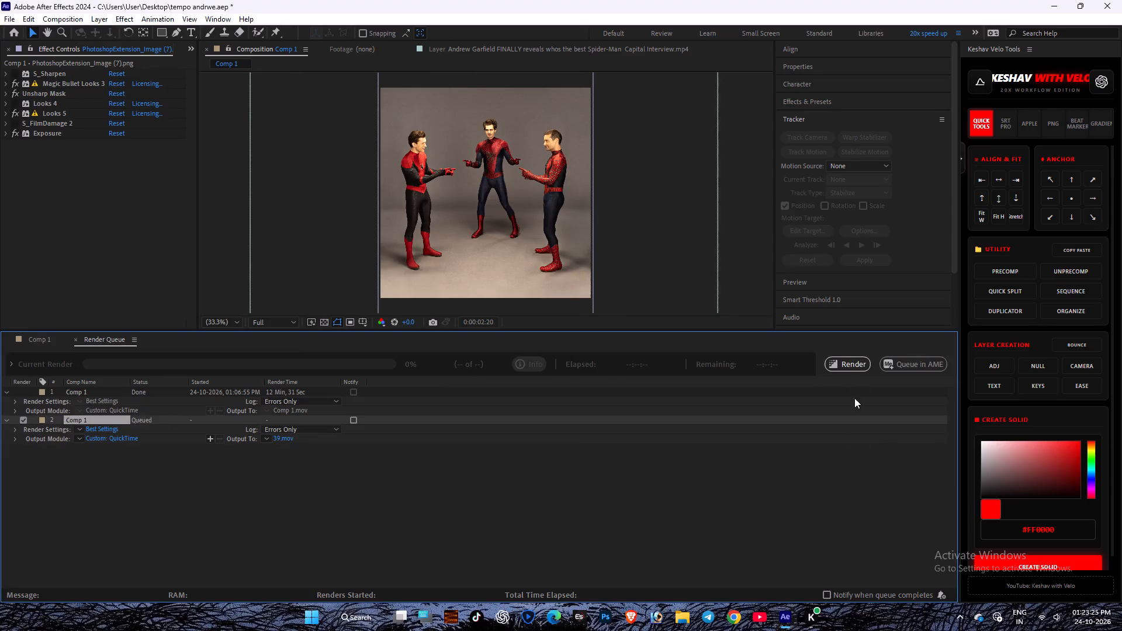
# Minimize the After Effects window to reveal the desktop.
pyautogui.click(792, 626)
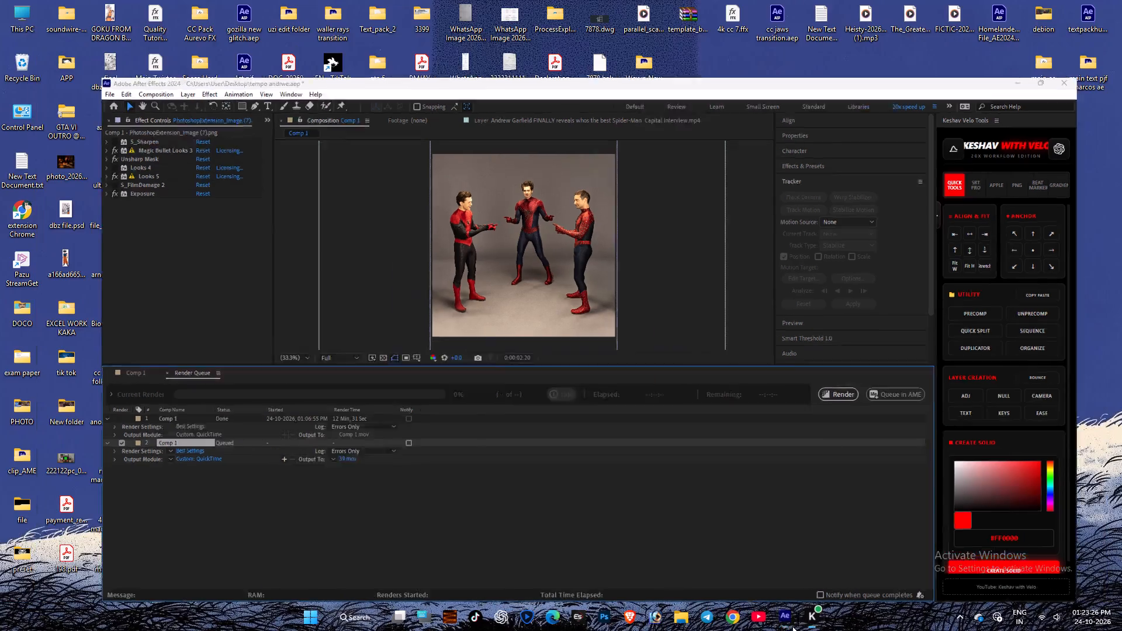
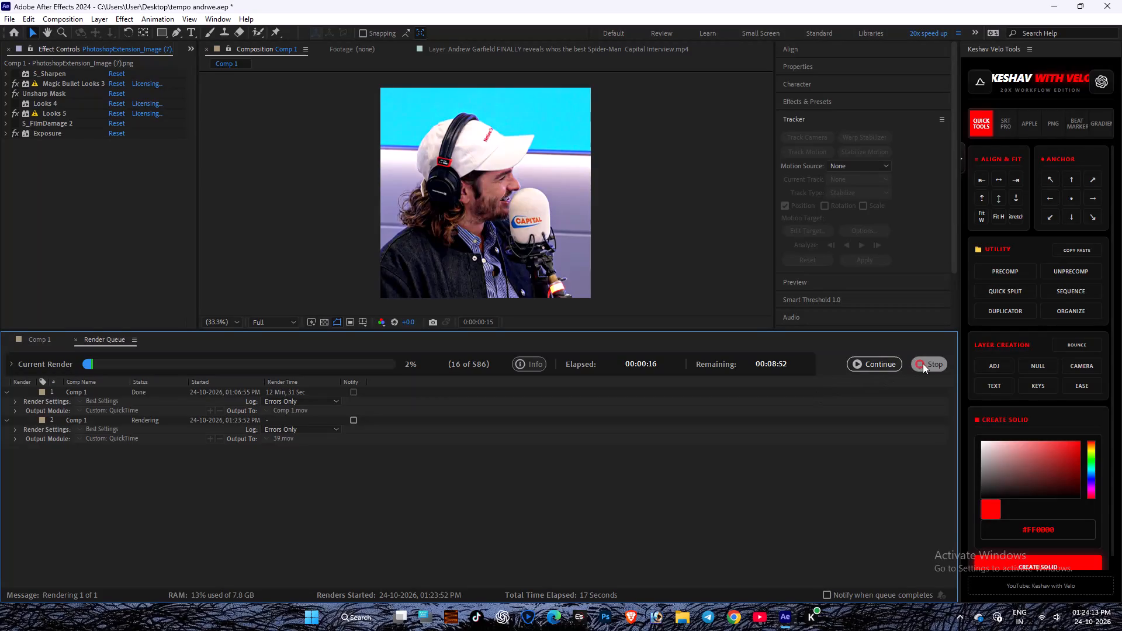
# Stop the Comp 1 render that is in progress.
pyautogui.click(931, 363)
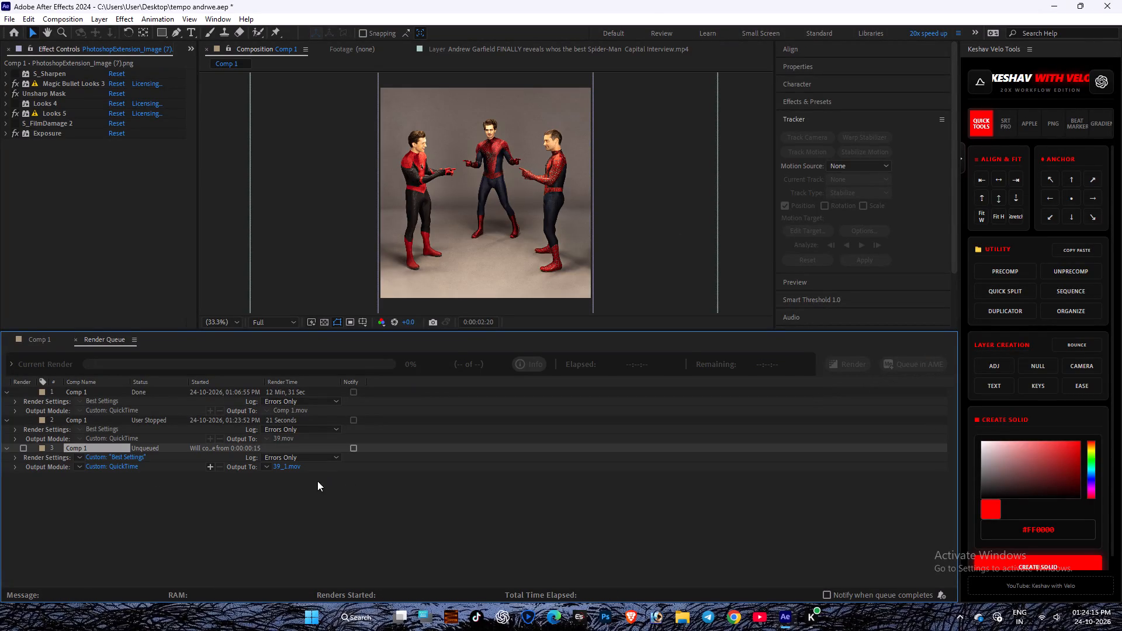
# Delete all the Comp 1 items from the render queue, including the unqueued 39_1.mov continuation.
pyautogui.click(116, 410)
pyautogui.click(121, 415)
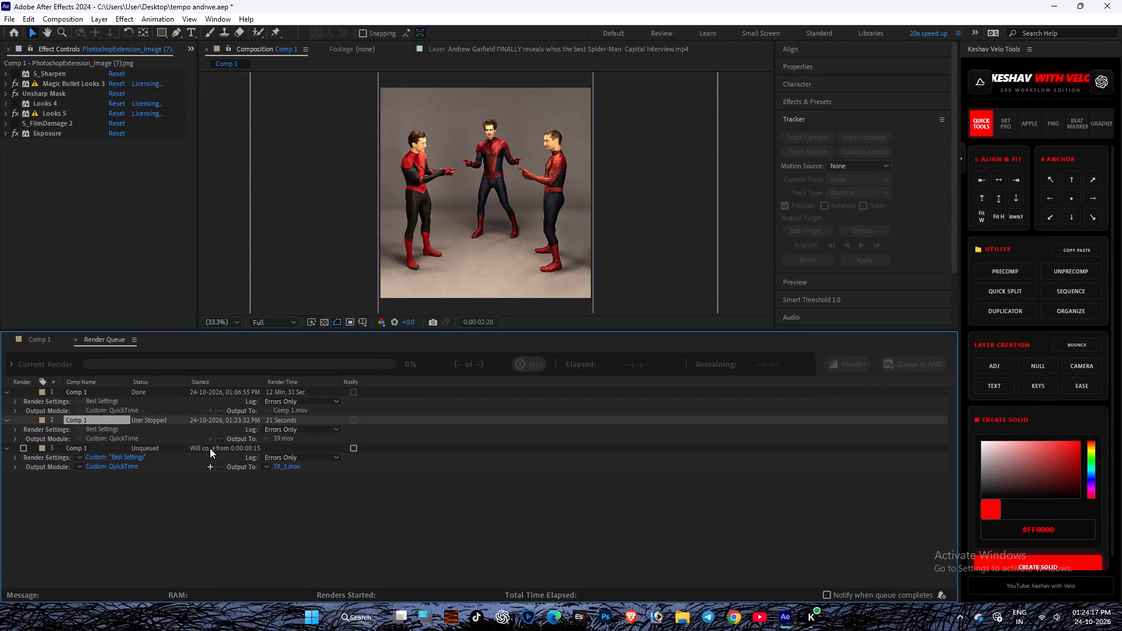
pyautogui.click(99, 459)
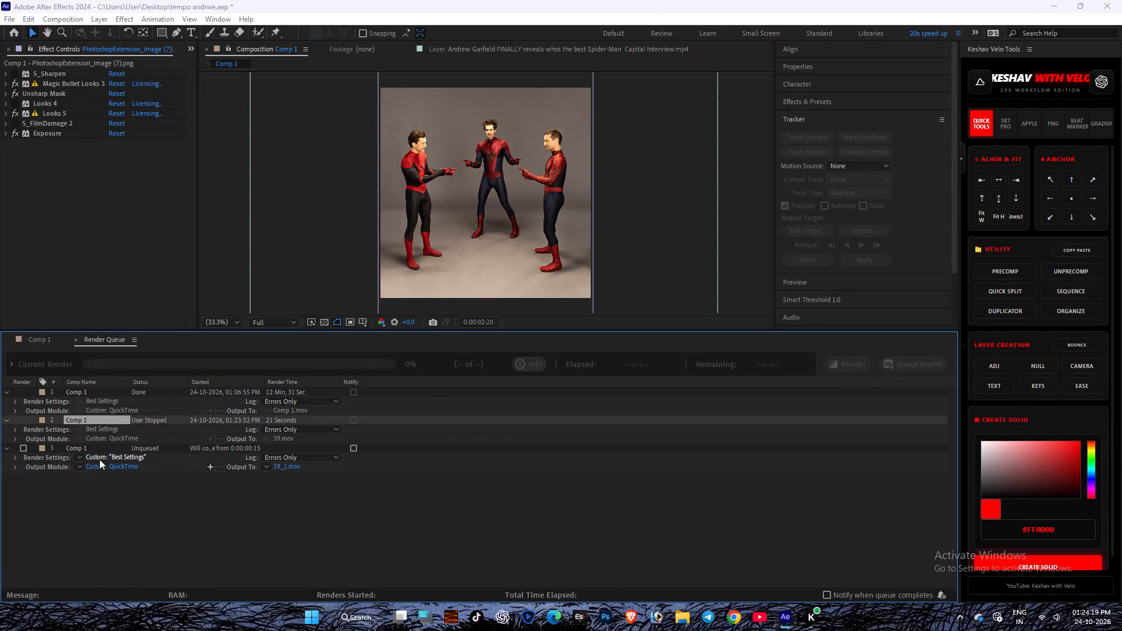
pyautogui.click(524, 436)
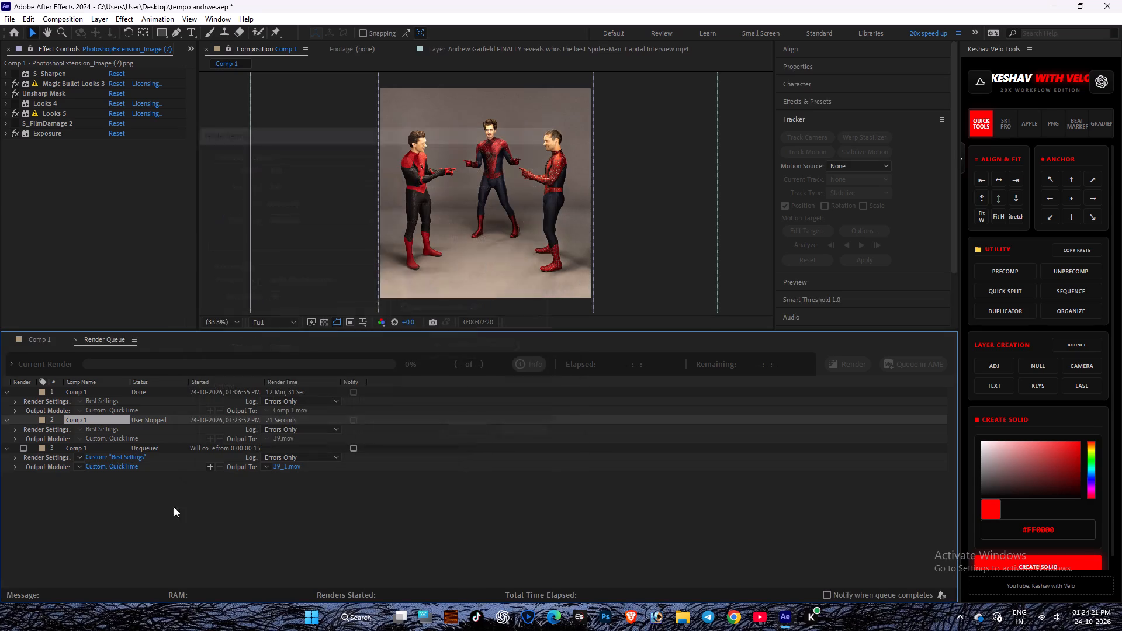
pyautogui.click(86, 419)
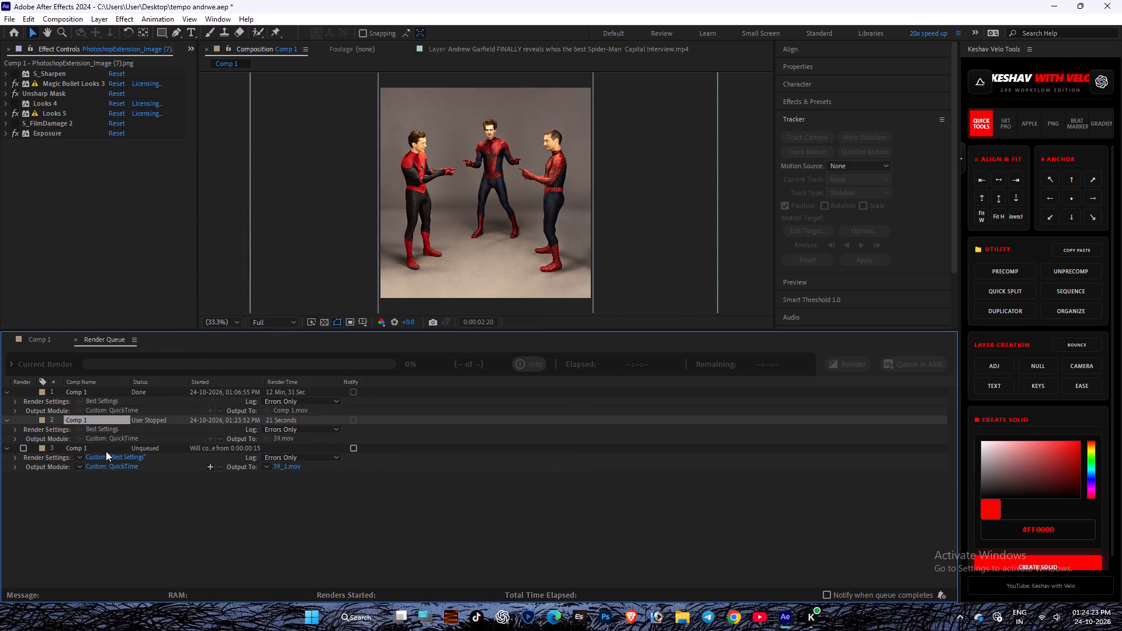
pyautogui.click(102, 448)
pyautogui.press('Delete')
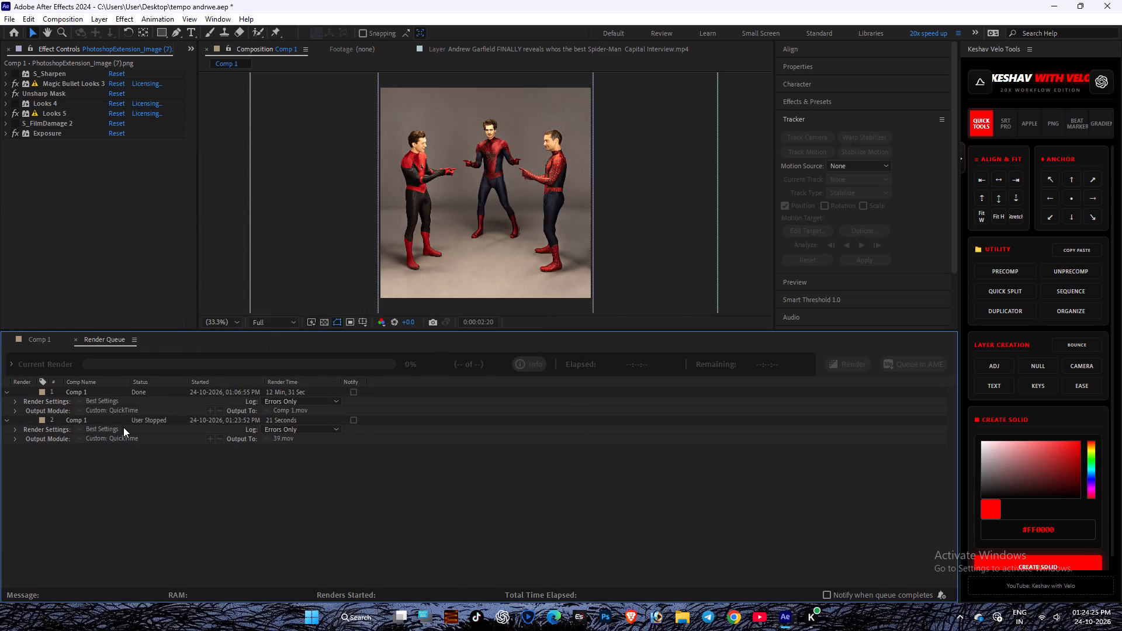
pyautogui.click(118, 421)
pyautogui.click(122, 421)
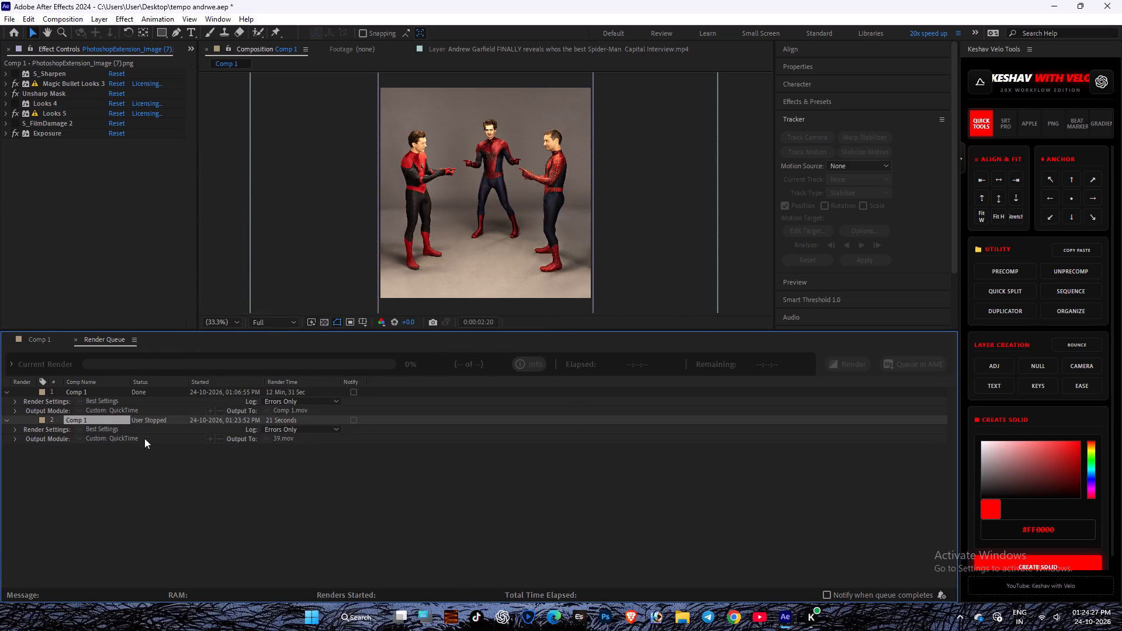
pyautogui.hotkey('ctrl', 'a')
pyautogui.press('Delete')
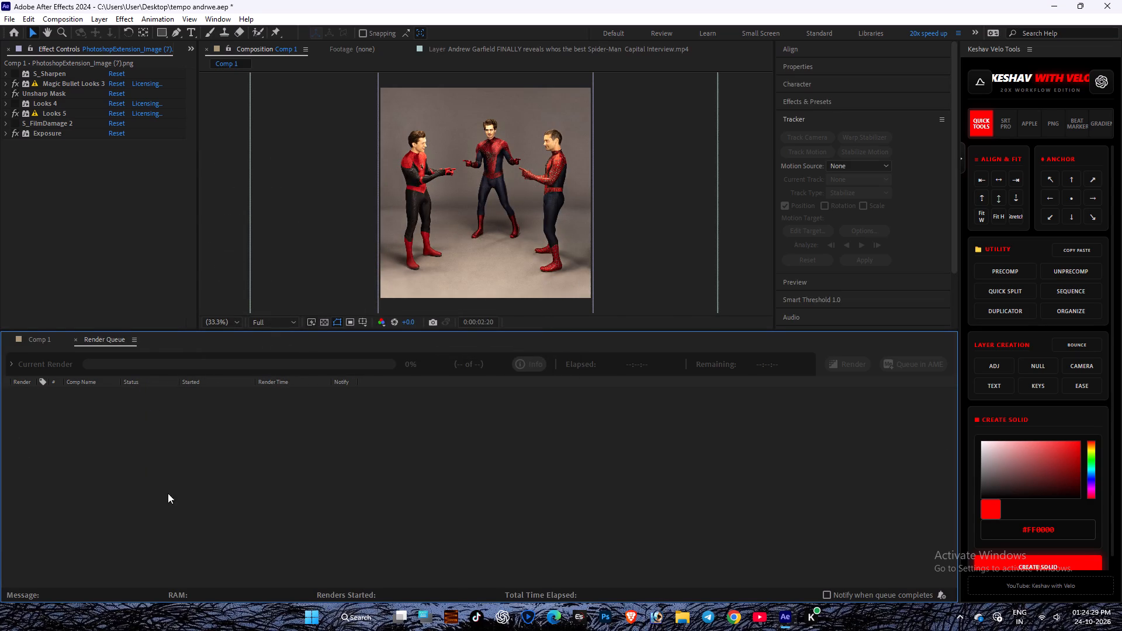
# Close the emptied Render Queue to return to the Comp 1 timeline and save the project.
pyautogui.click(74, 339)
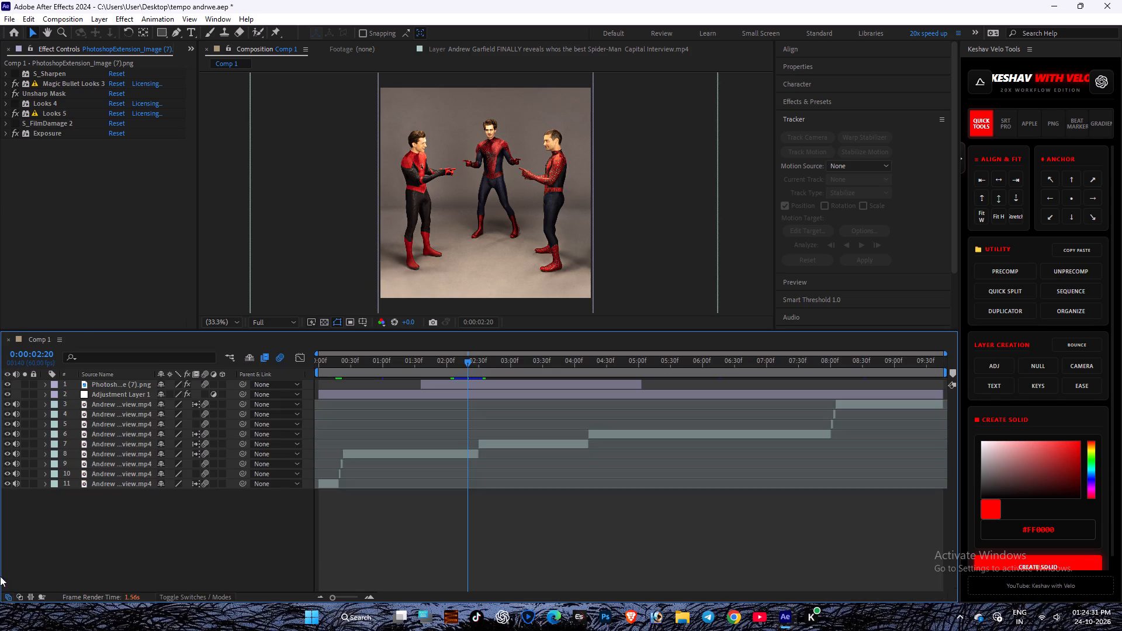
pyautogui.hotkey('ctrl', 's')
# Add Comp 1 to the render queue as a fresh item.
pyautogui.click(13, 17)
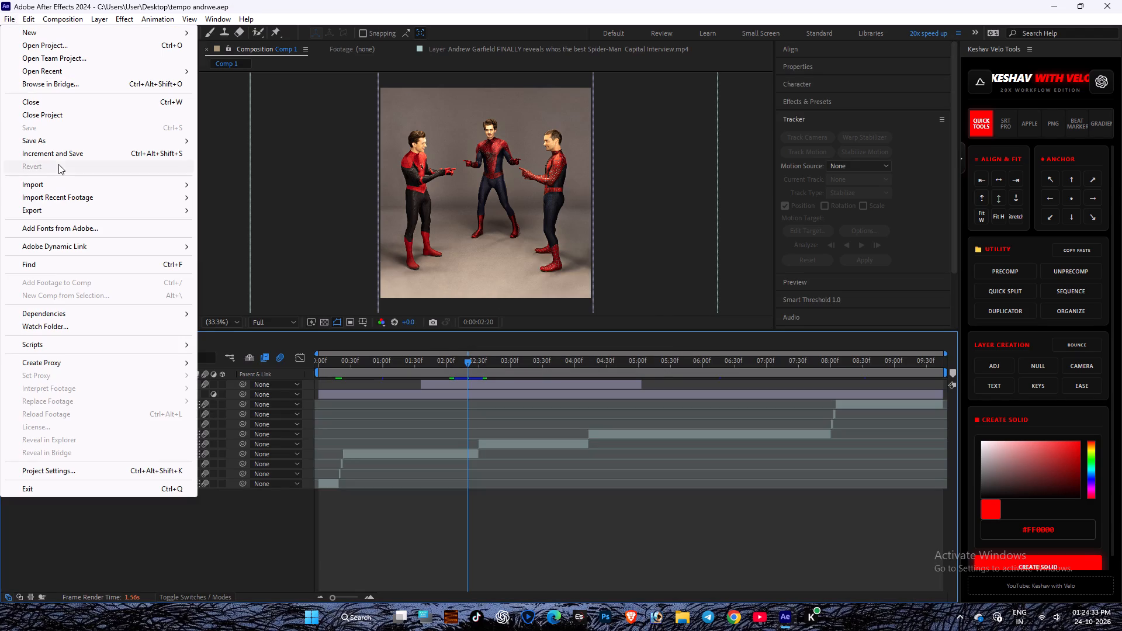
pyautogui.click(35, 210)
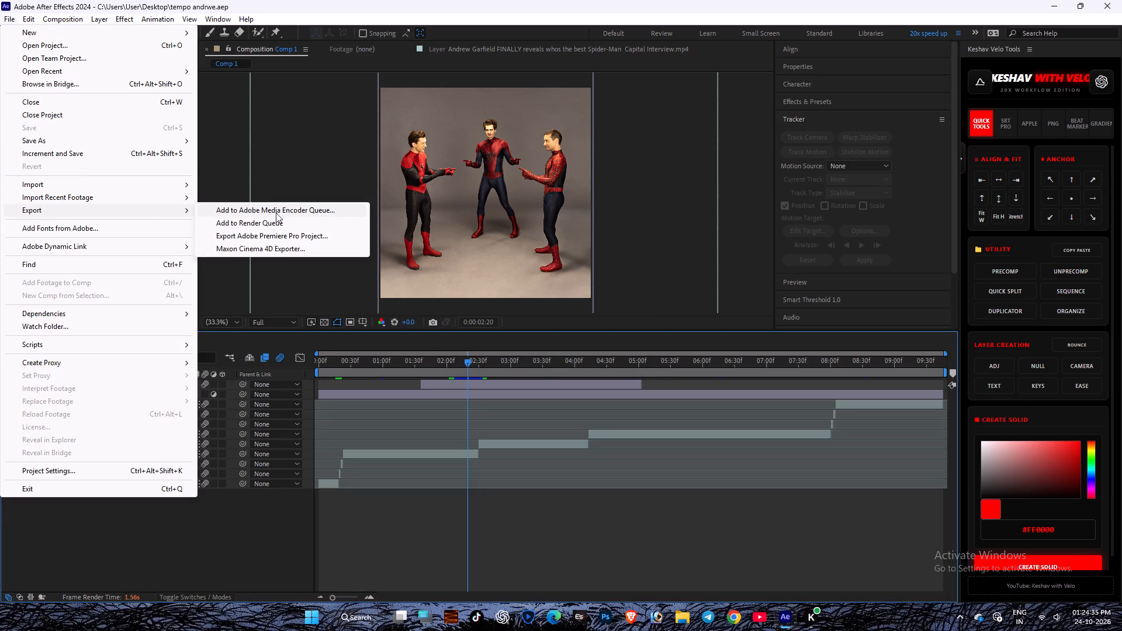
pyautogui.click(296, 221)
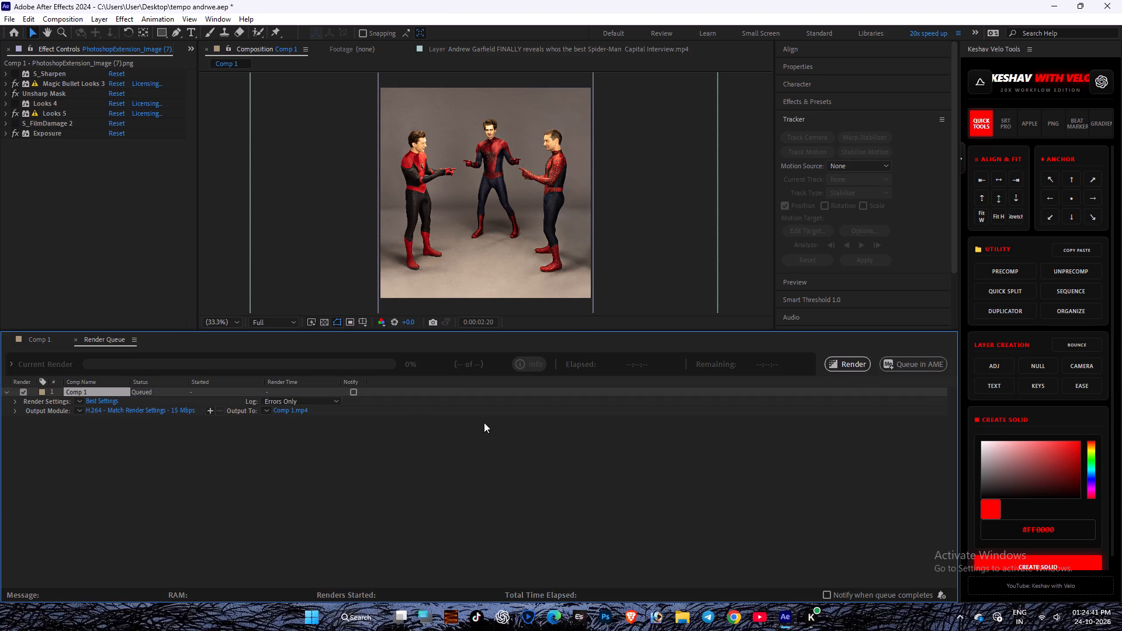
# Set the Comp 1 render item's output destination to the Desktop, keeping the file name Comp 1.mp4.
pyautogui.click(275, 410)
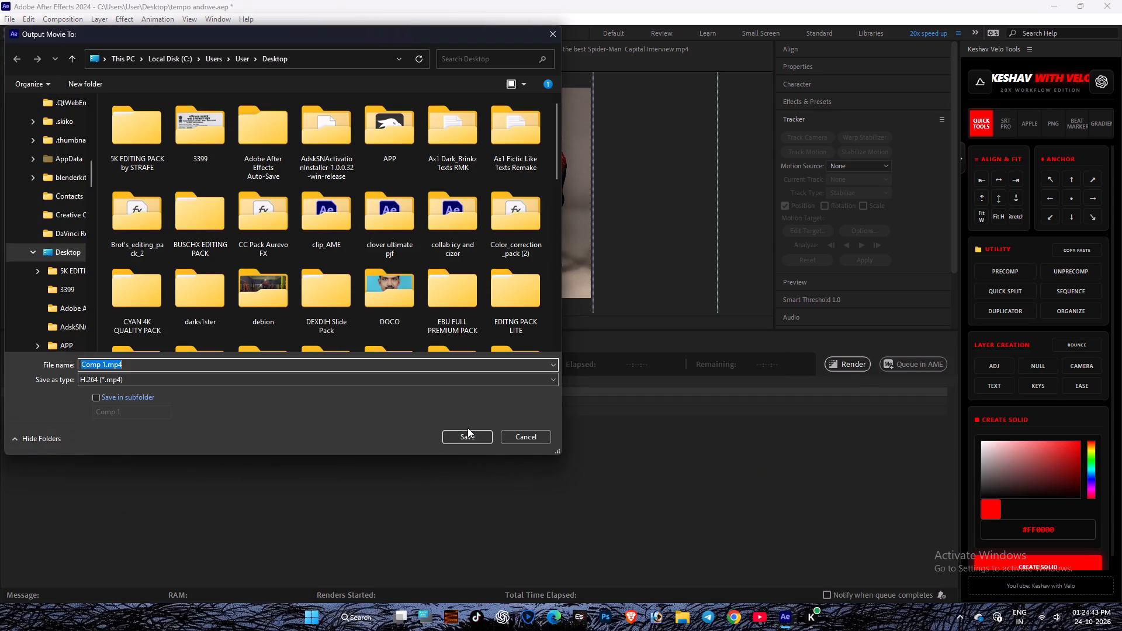
pyautogui.scroll(5, 54, 250)
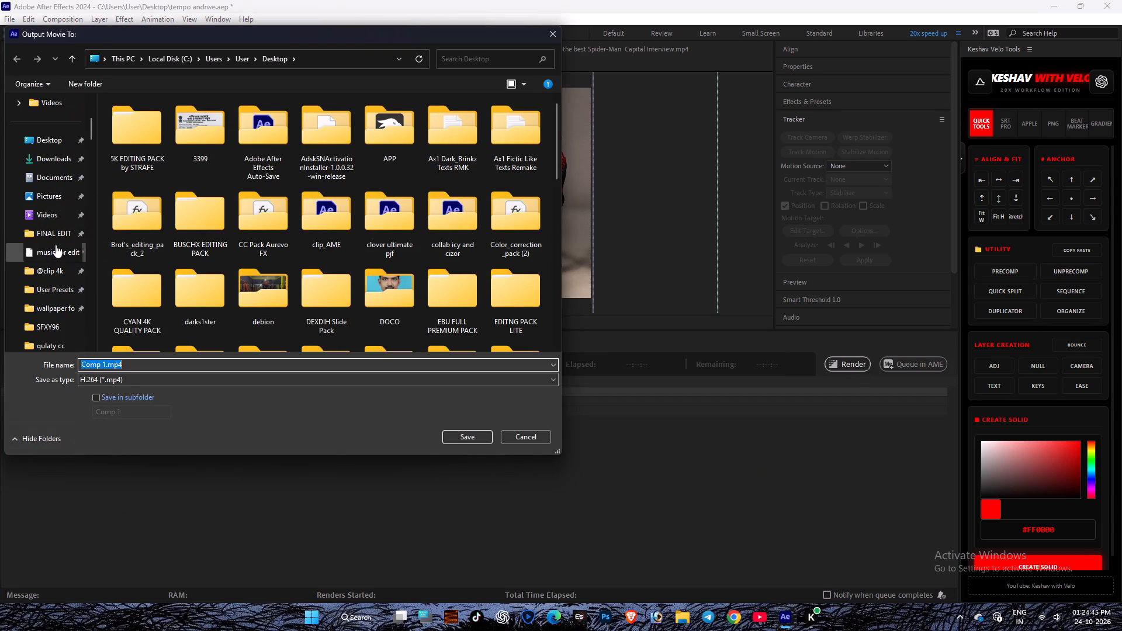
pyautogui.click(57, 148)
pyautogui.click(459, 434)
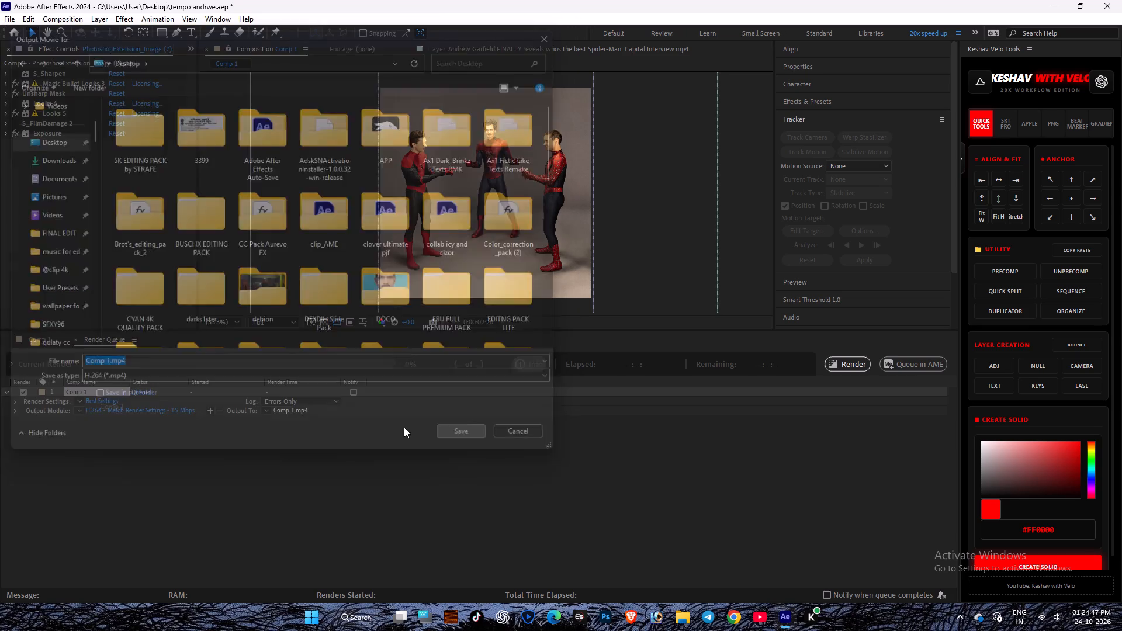
# Set the Comp 1 render item's output module format to QuickTime.
pyautogui.click(133, 411)
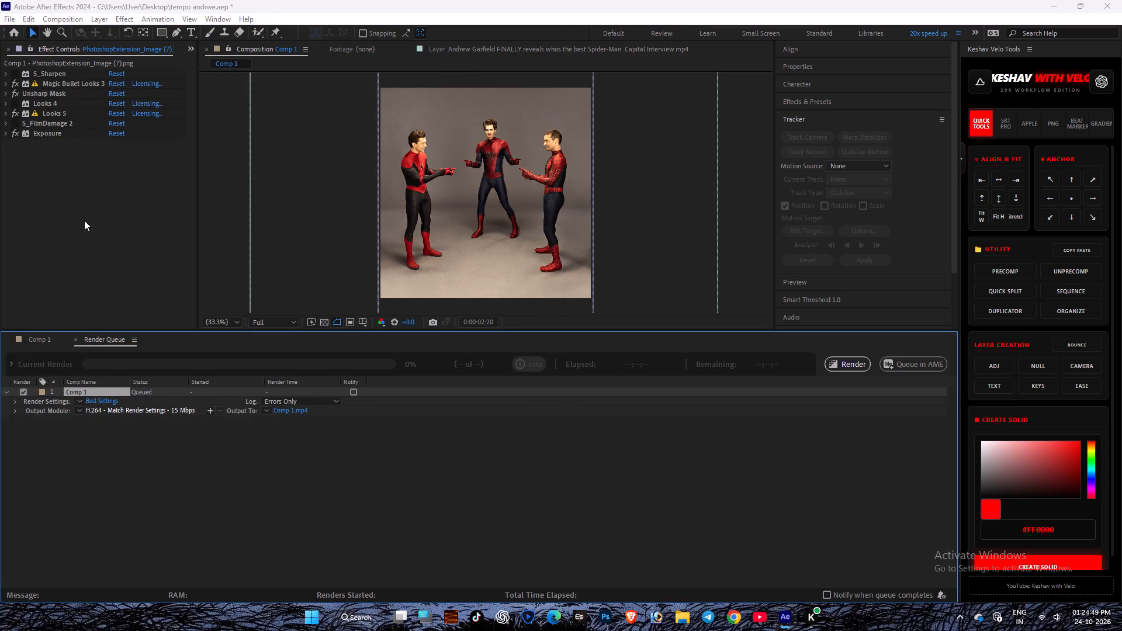
pyautogui.click(669, 161)
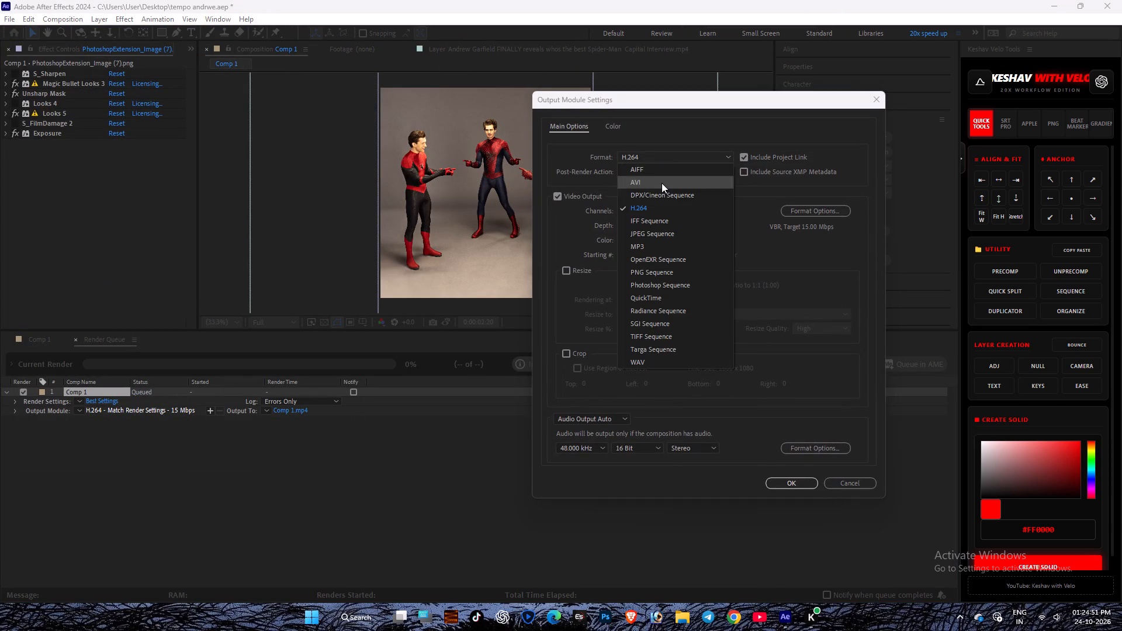
pyautogui.click(680, 303)
pyautogui.click(785, 480)
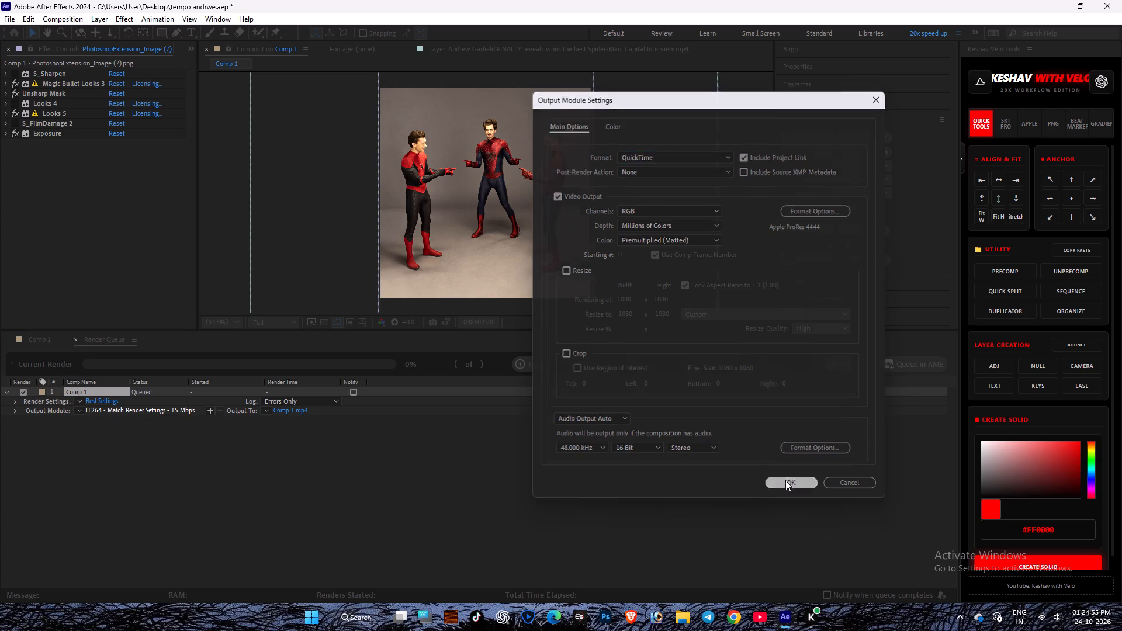
# Check the output destination of Comp 1.mov, leave it as is, and start rendering the queued item.
pyautogui.click(282, 411)
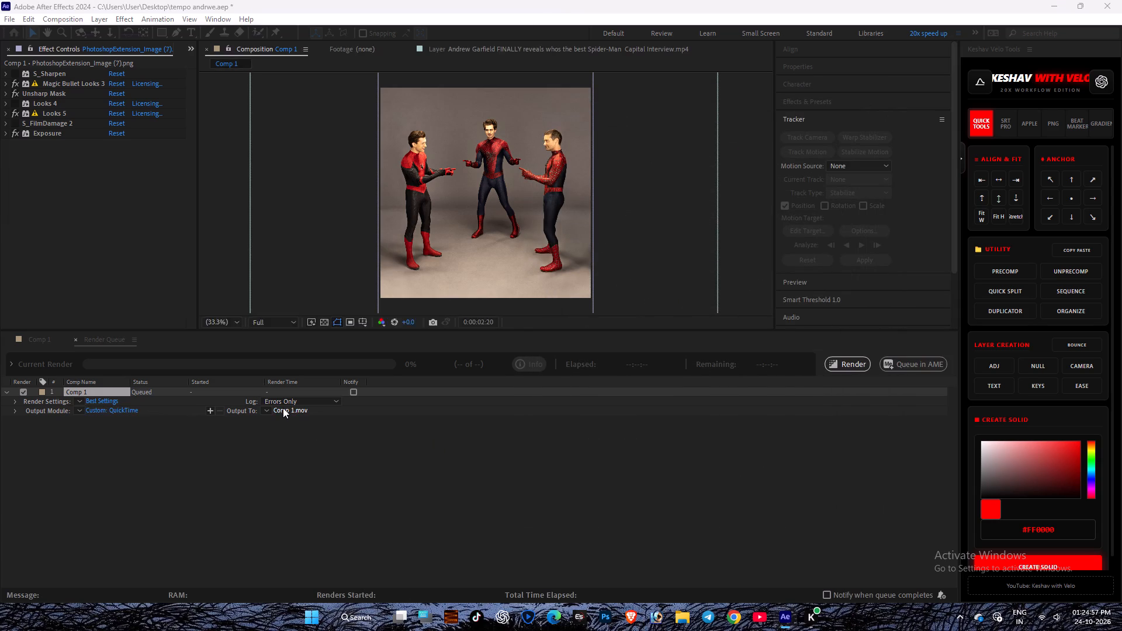
pyautogui.click(519, 438)
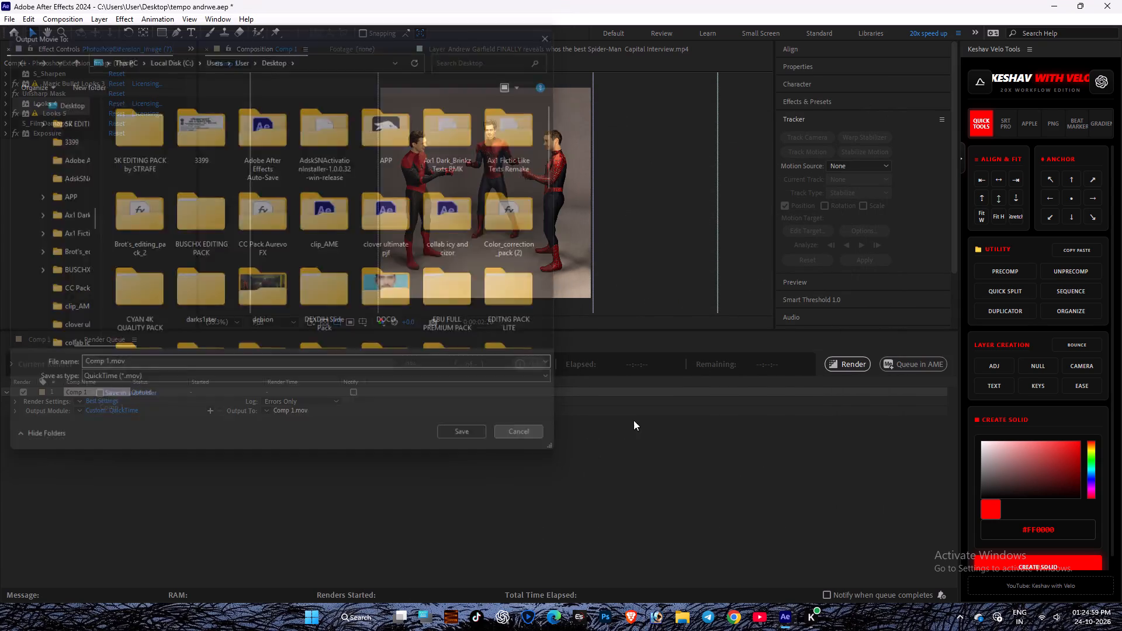
pyautogui.click(831, 368)
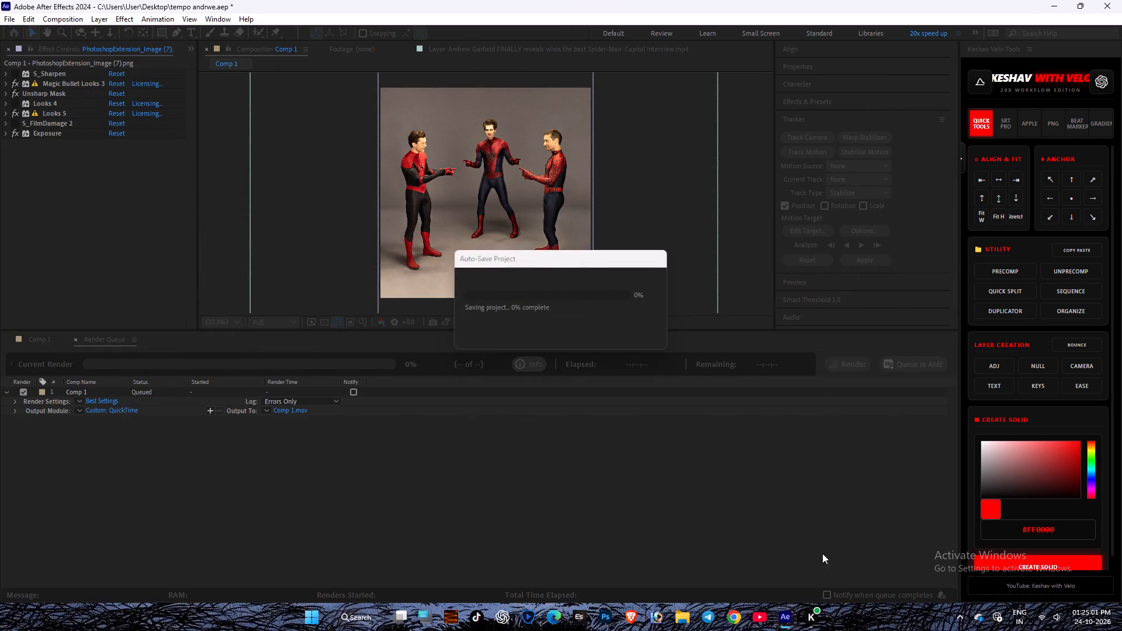